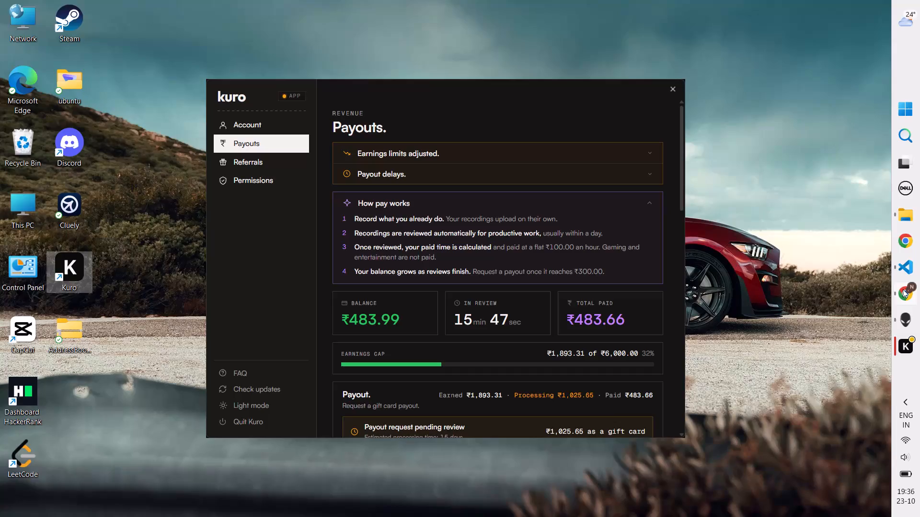
Switch to the Chrome browser and open canva.com in a new tab.
left_click(826, 297)
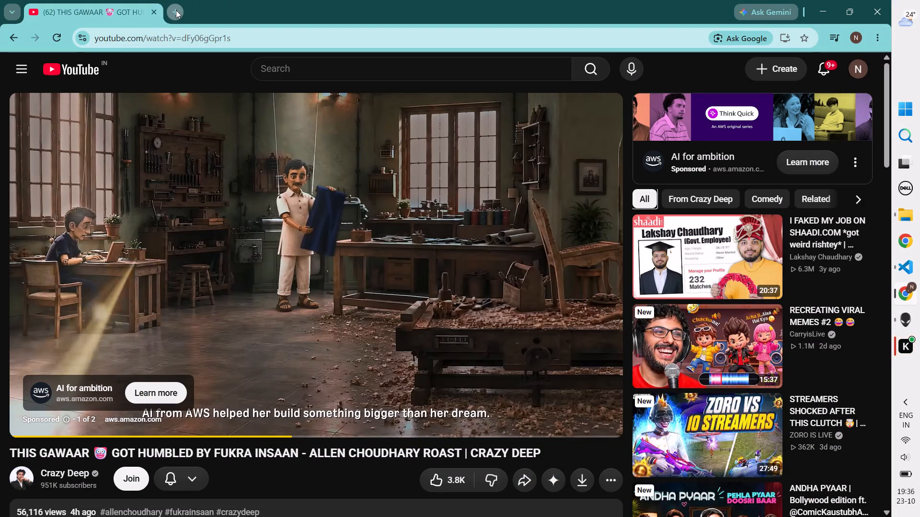
left_click(176, 10)
type("can")
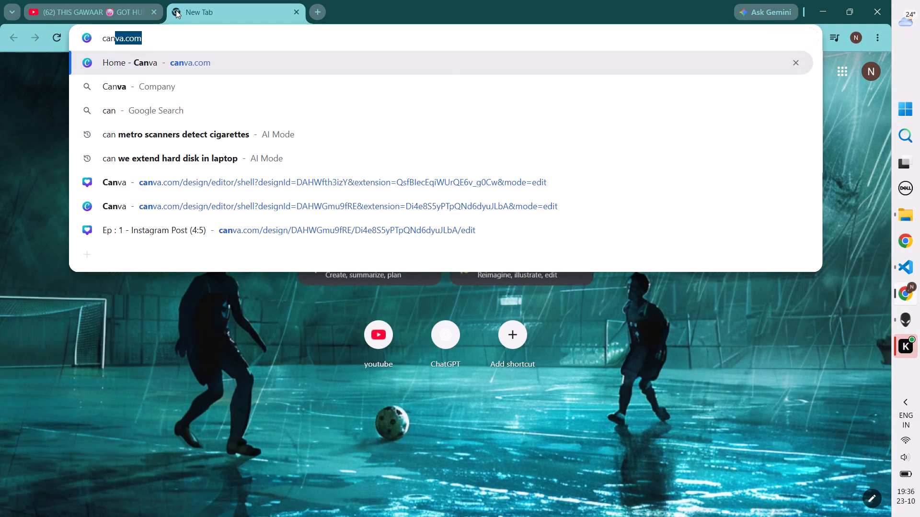
key("Return")
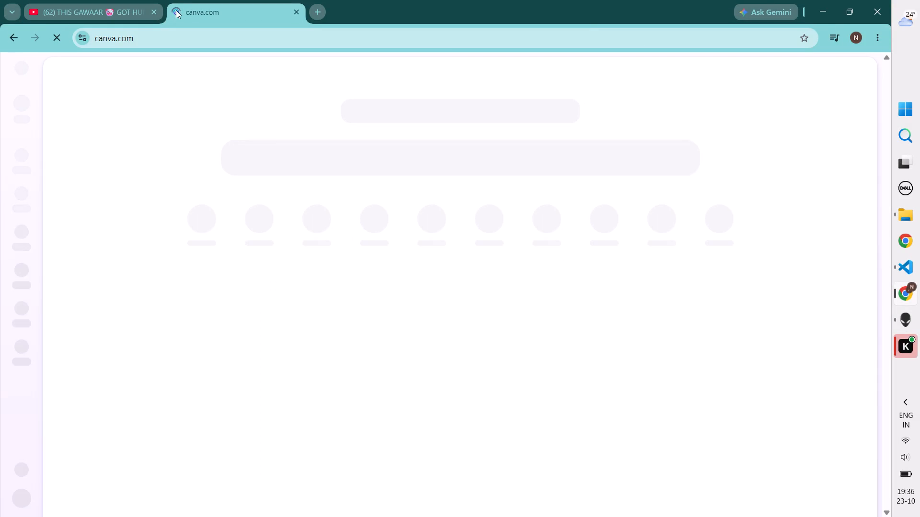
Open the recent YouTube thumbnail design named "Your paragraph text" for editing.
scroll(496, 295, "down", 2)
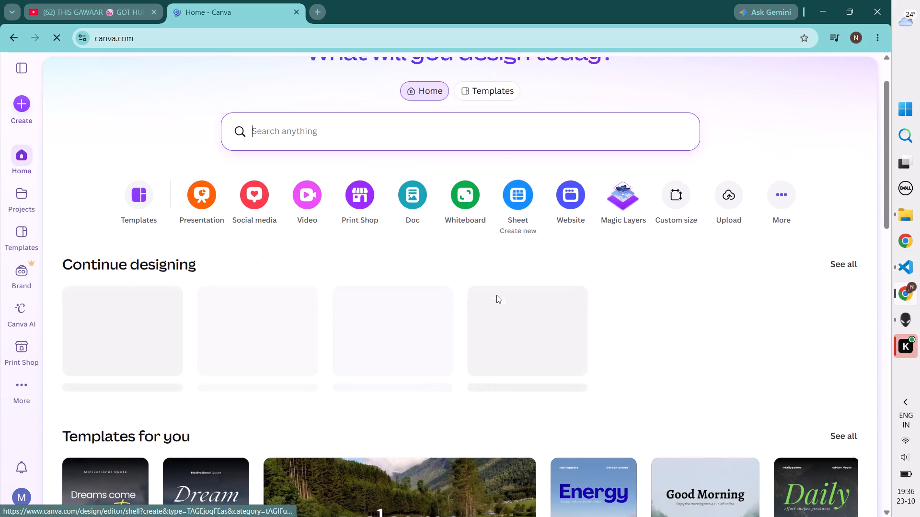
scroll(496, 295, "down", 1)
scroll(496, 295, "up", 1)
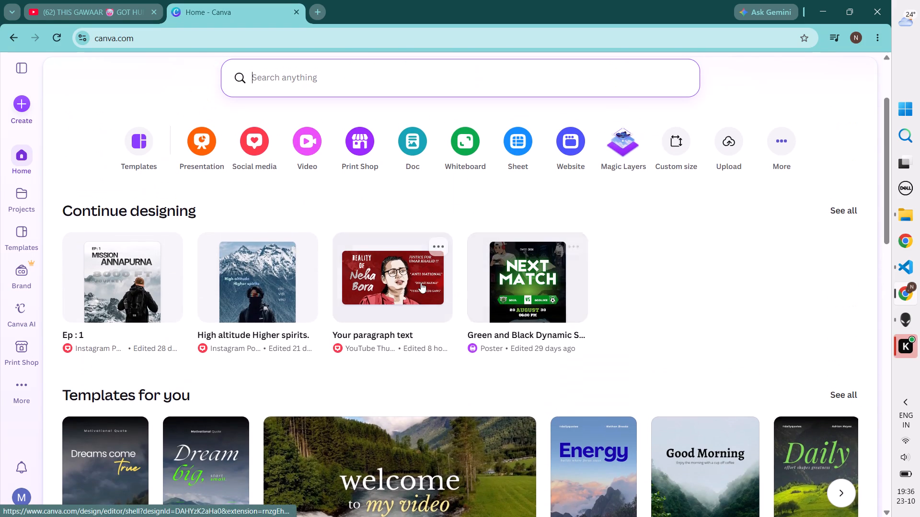
left_click(420, 282)
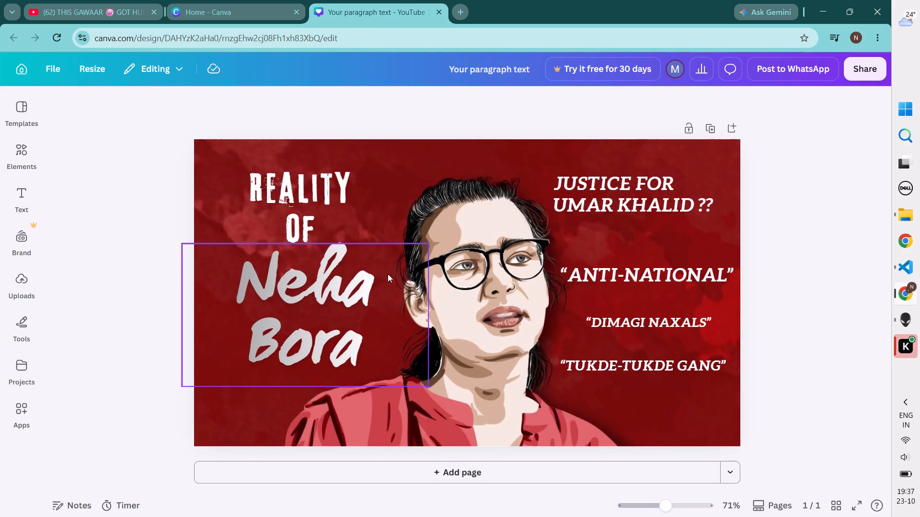
Recolour the large two-line name text below "REALITY OF" with the default yellow-to-orange gradient.
left_click(315, 297)
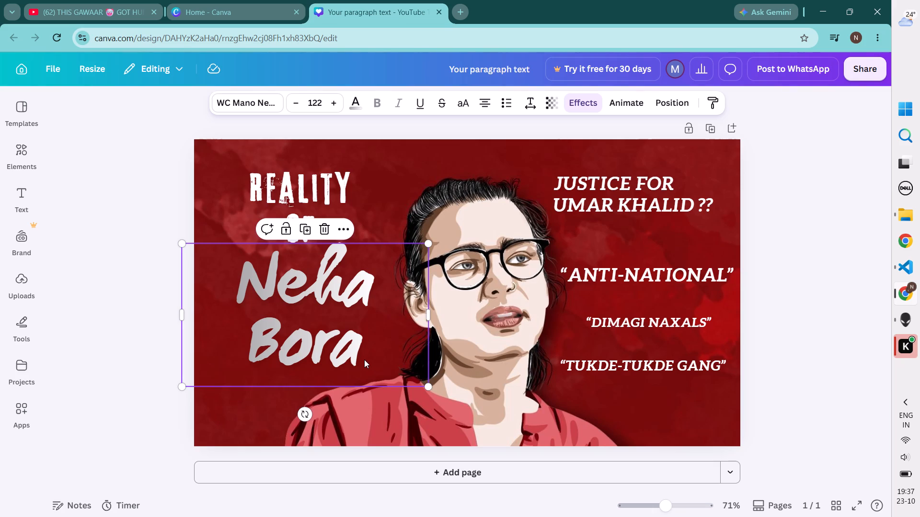
left_click(364, 360)
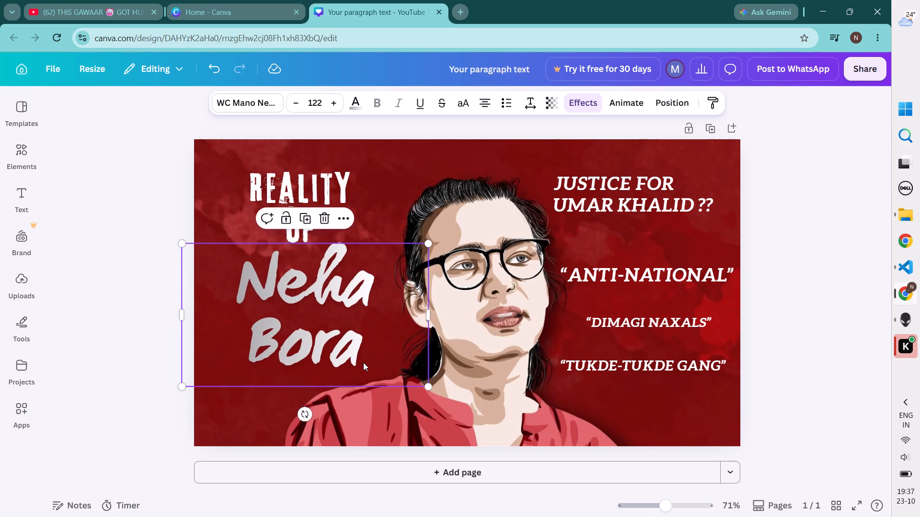
left_click(780, 191)
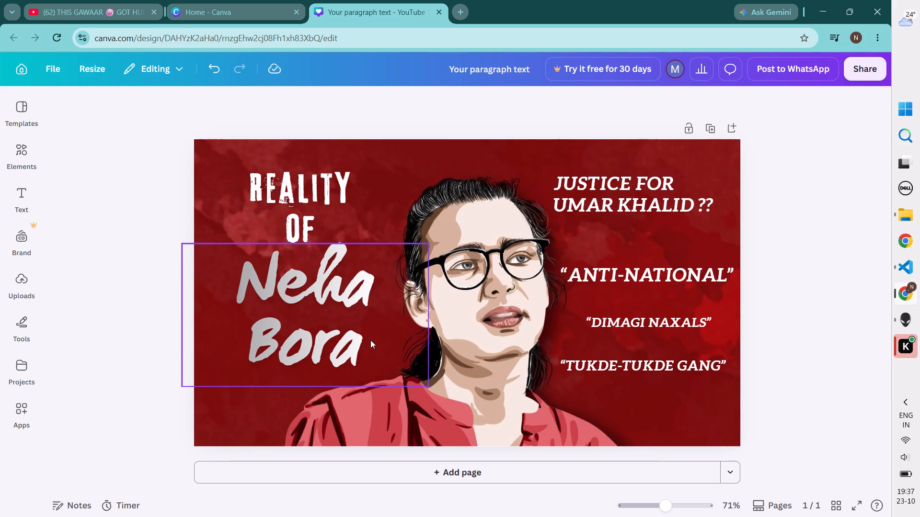
double_click(370, 340)
left_click_drag(370, 340, 290, 300)
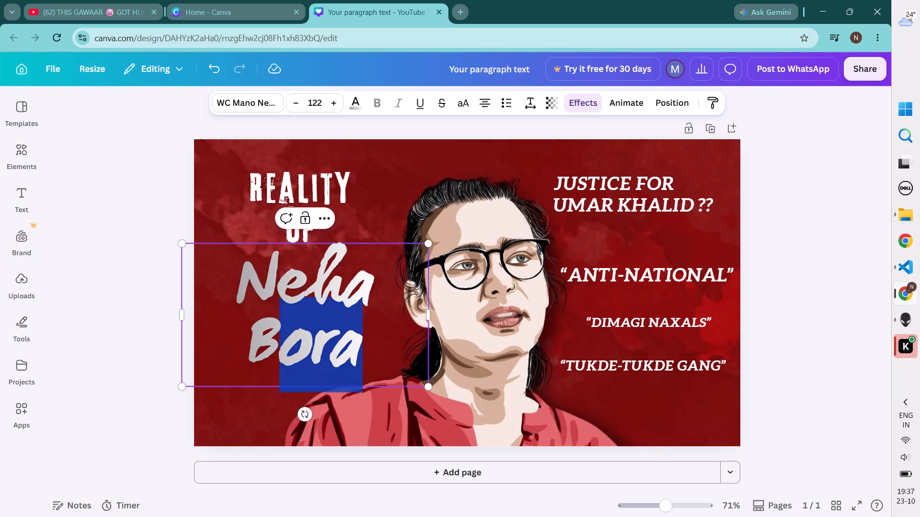
left_click_drag(290, 300, 252, 279)
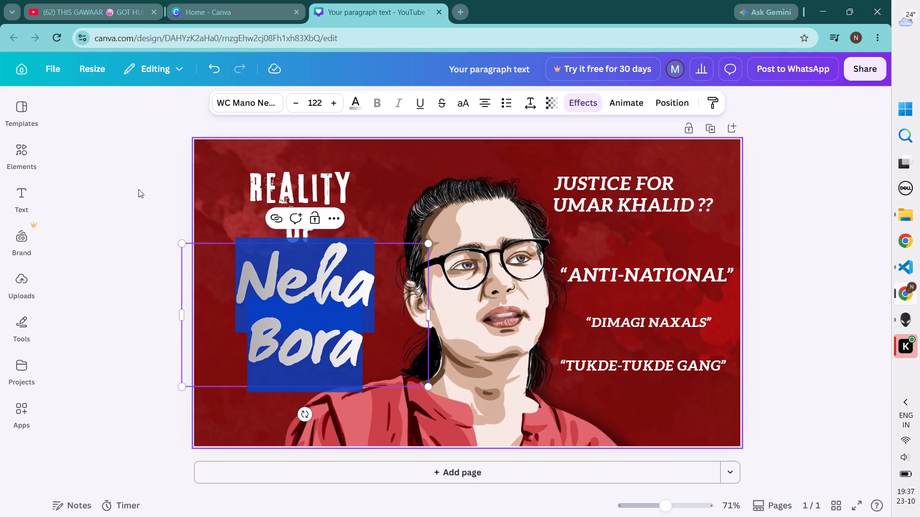
left_click(23, 190)
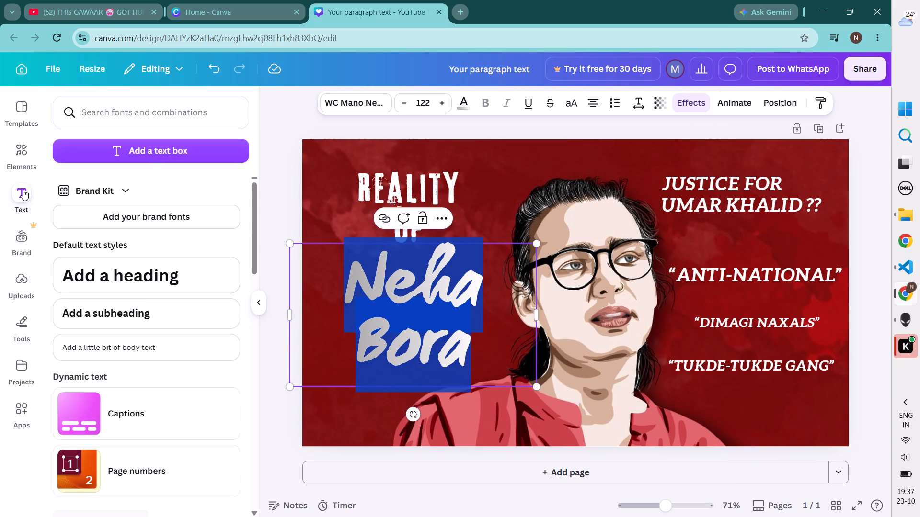
left_click(11, 325)
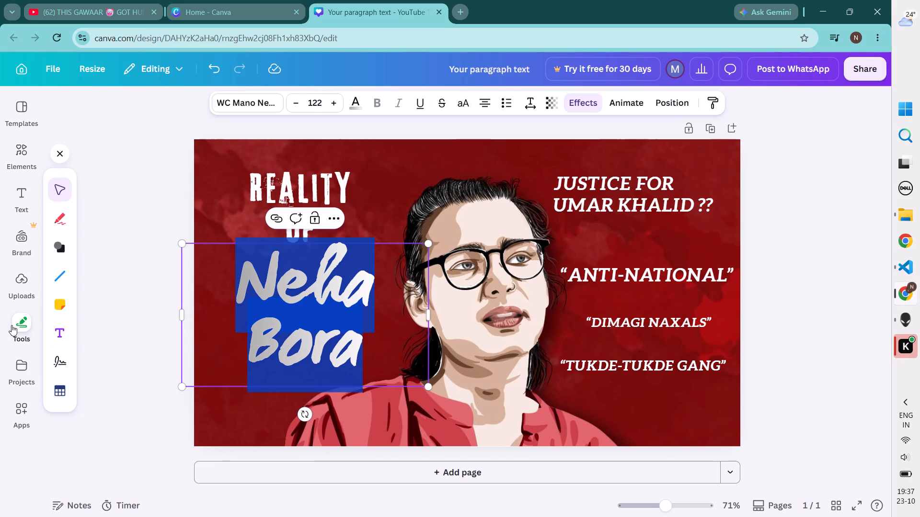
left_click(354, 109)
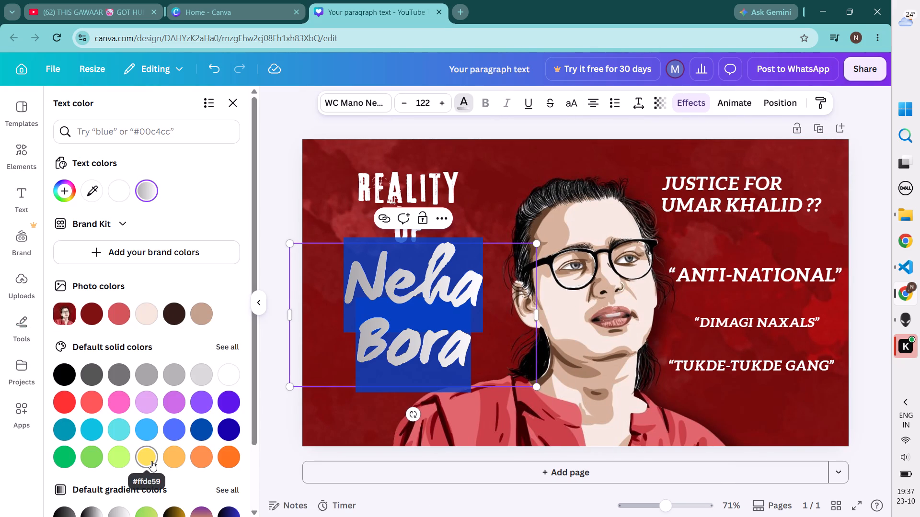
left_click(151, 461)
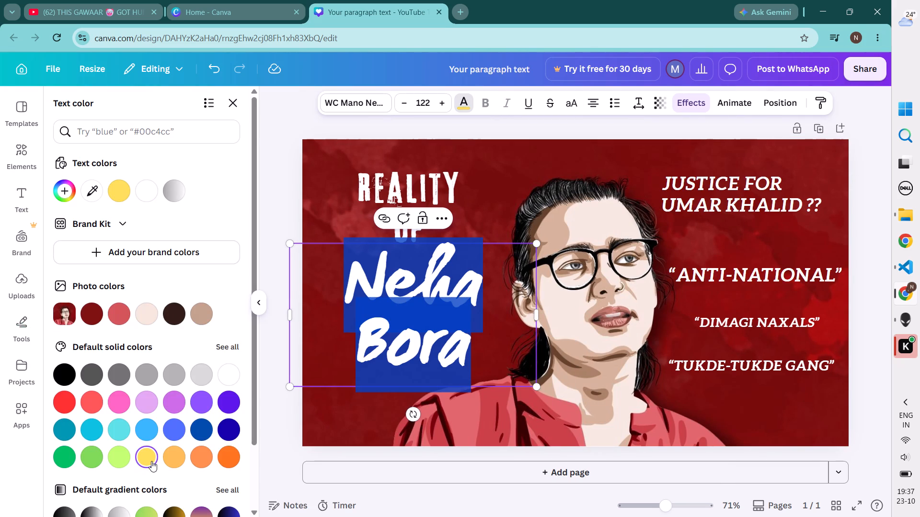
scroll(151, 461, "down", 4)
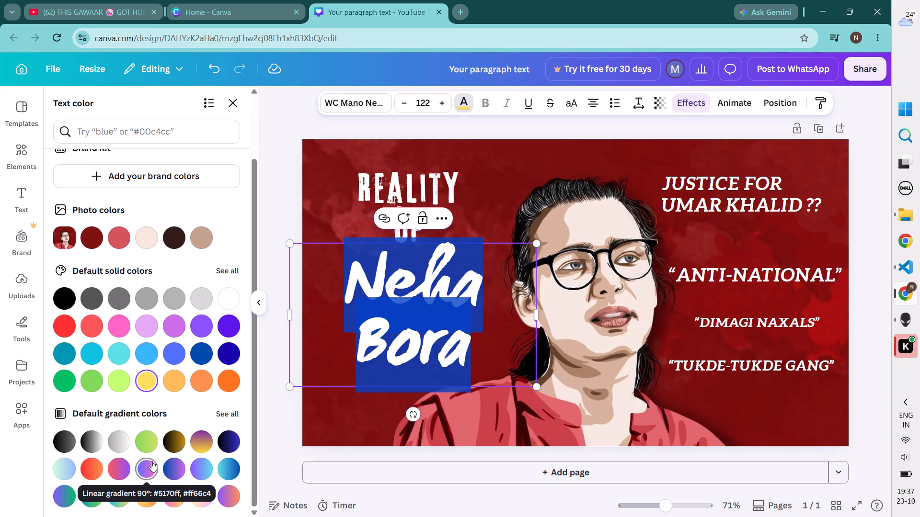
left_click(145, 495)
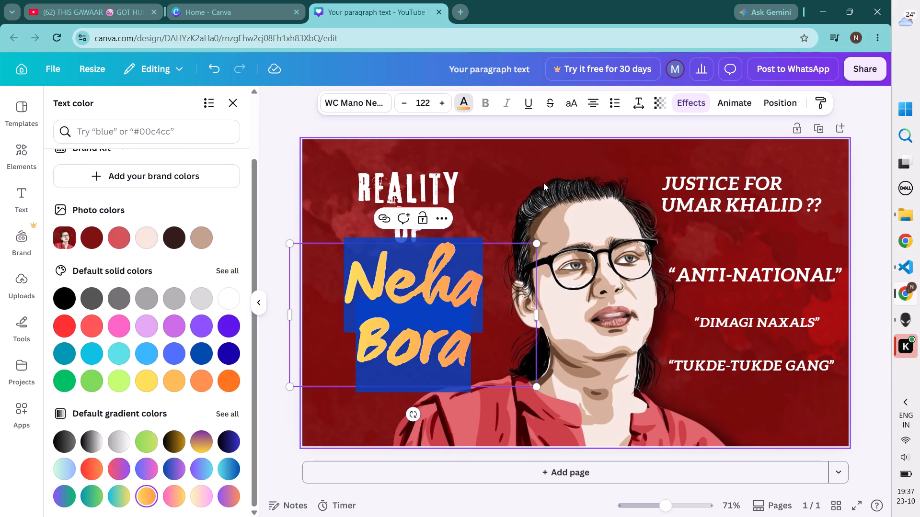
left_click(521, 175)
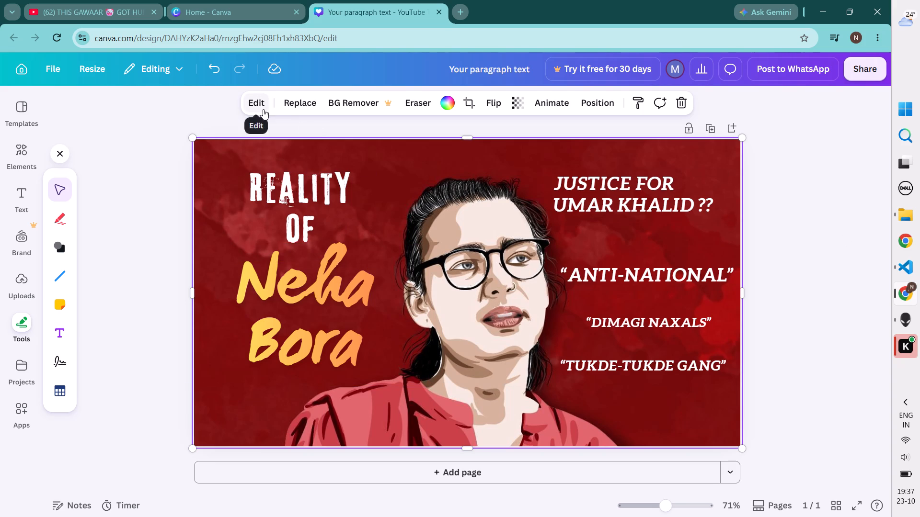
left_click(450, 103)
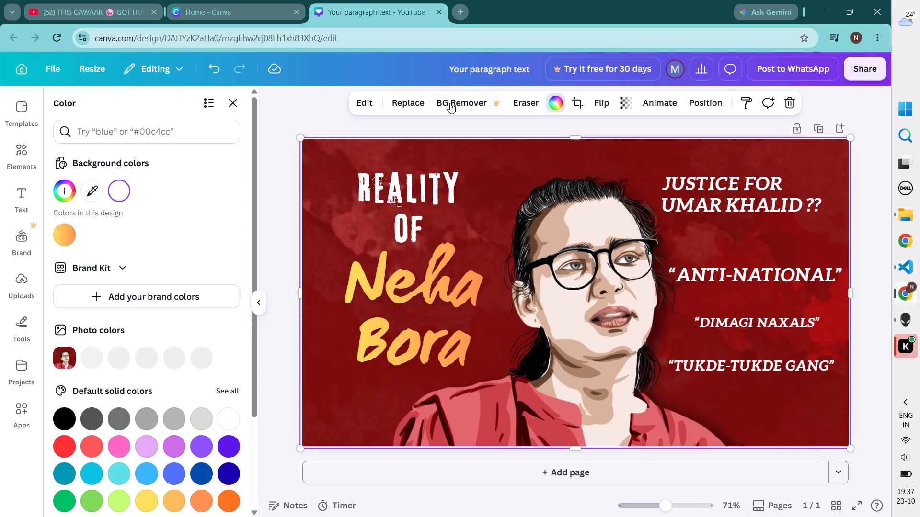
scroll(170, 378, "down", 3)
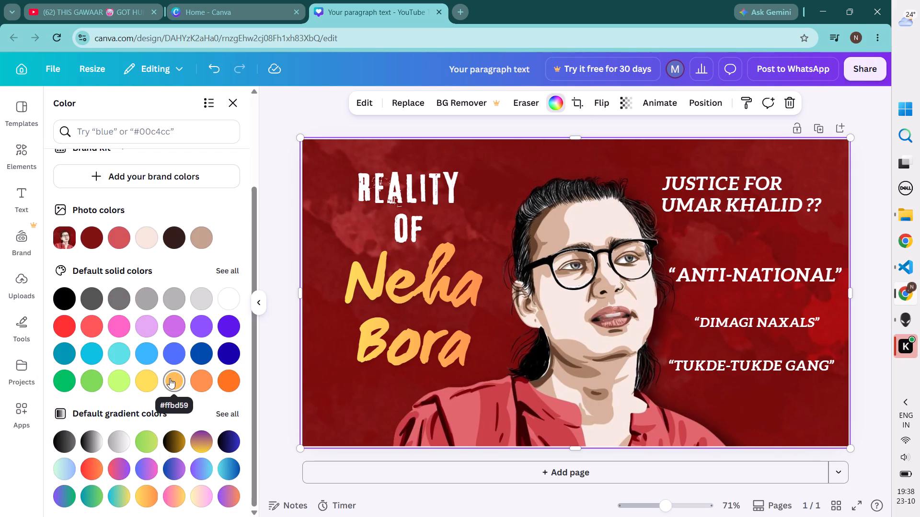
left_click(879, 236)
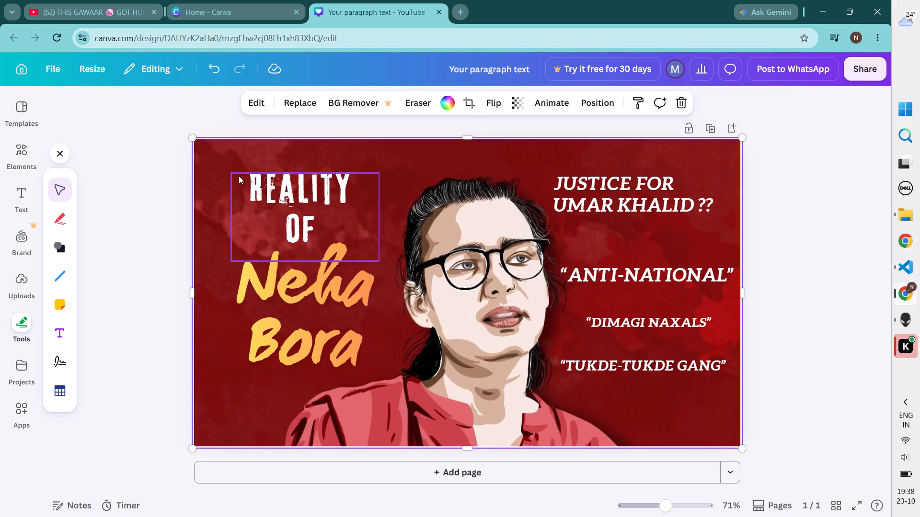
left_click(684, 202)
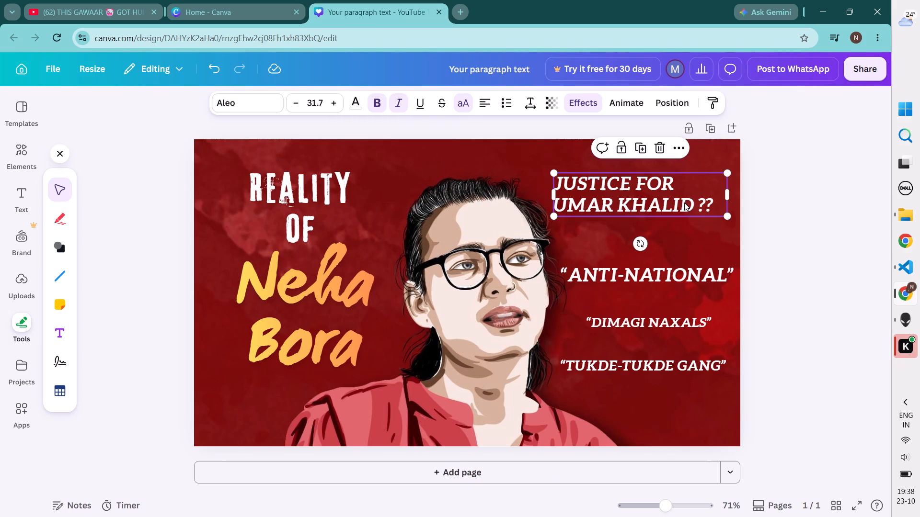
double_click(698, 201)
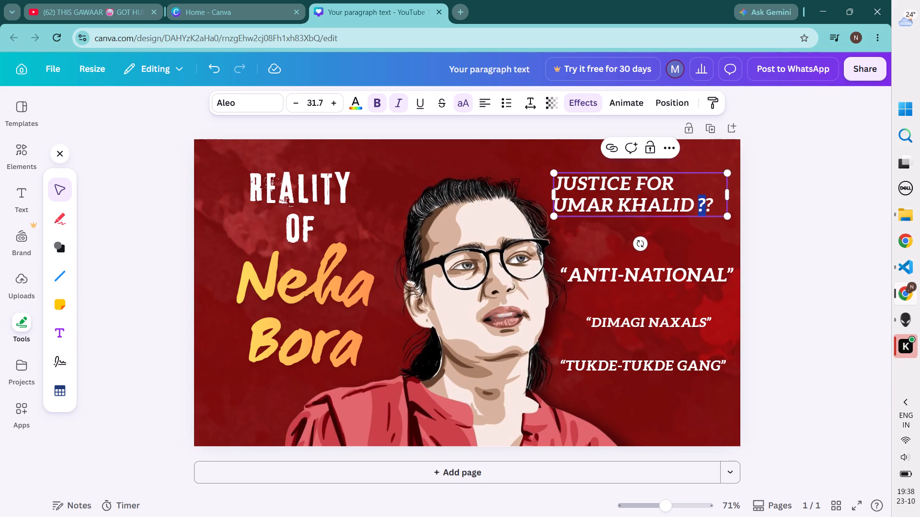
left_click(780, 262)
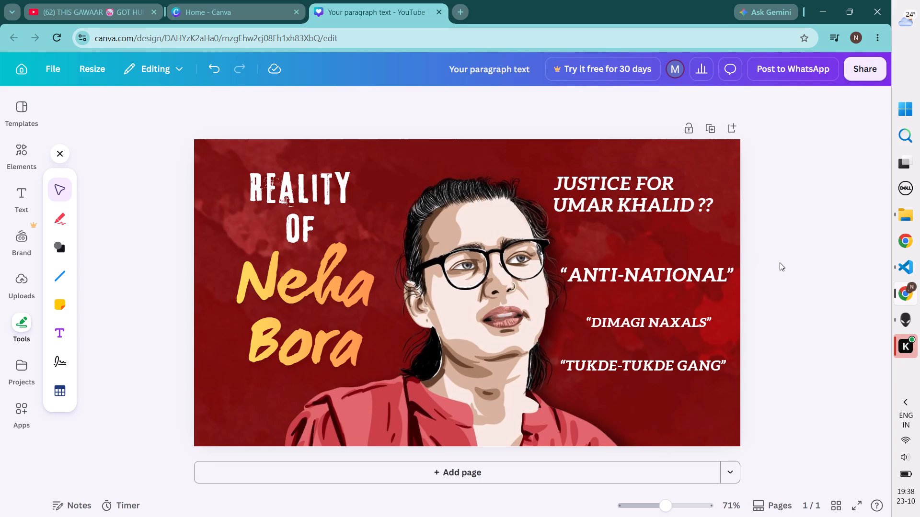
Shift the "DIMAGI NAXALS" quote slightly to the left so it is centred under "ANTI-NATIONAL".
left_click(714, 321)
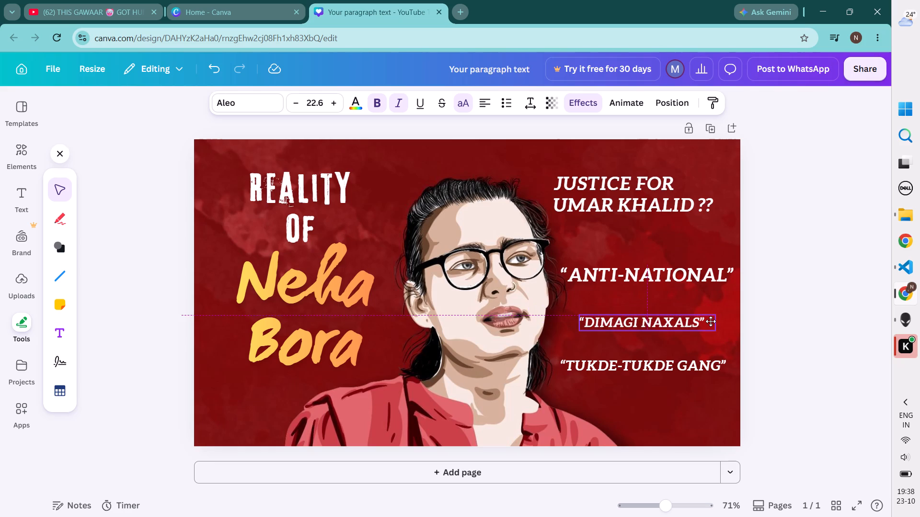
left_click(776, 327)
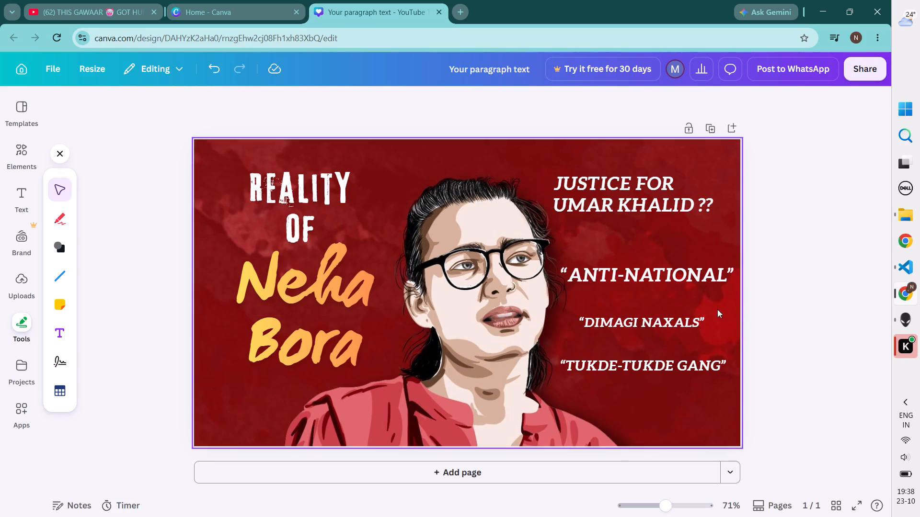
Change the text colour of the "DIMAGI NAXALS" quote to the default solid orange.
triple_click(699, 319)
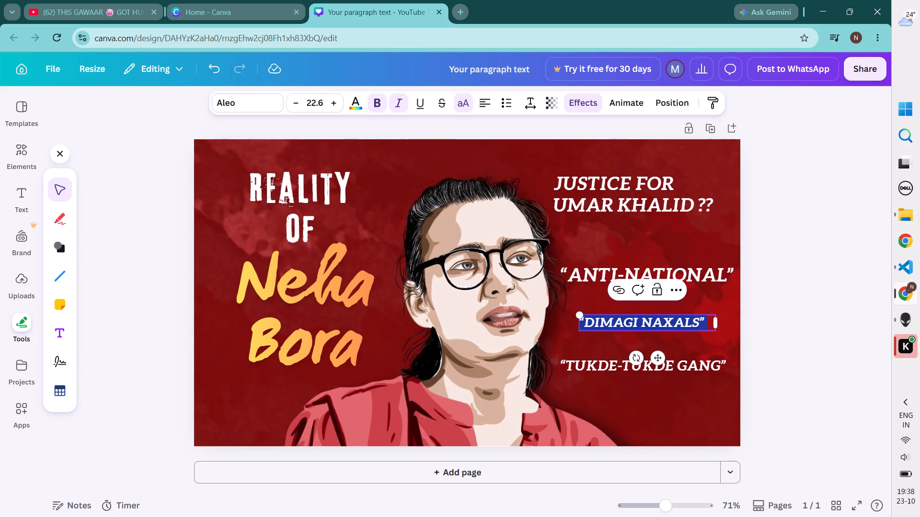
left_click(14, 322)
left_click(358, 107)
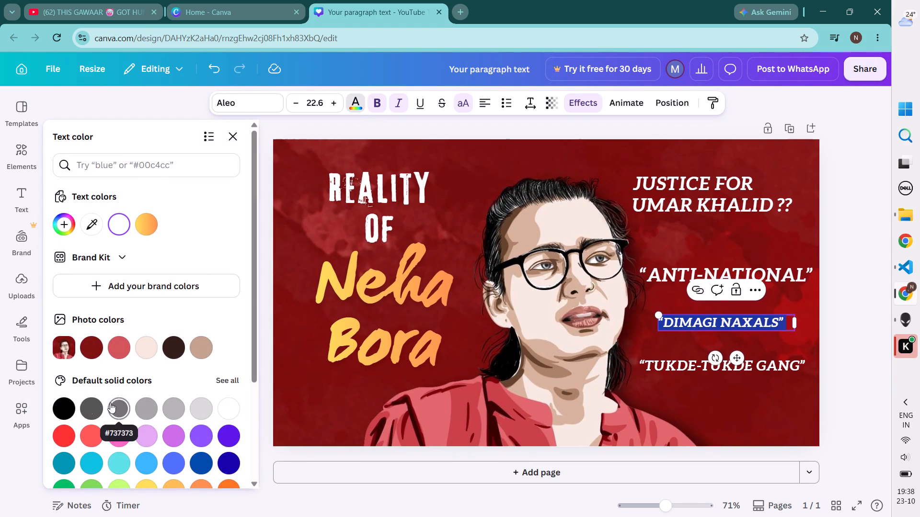
left_click(54, 401)
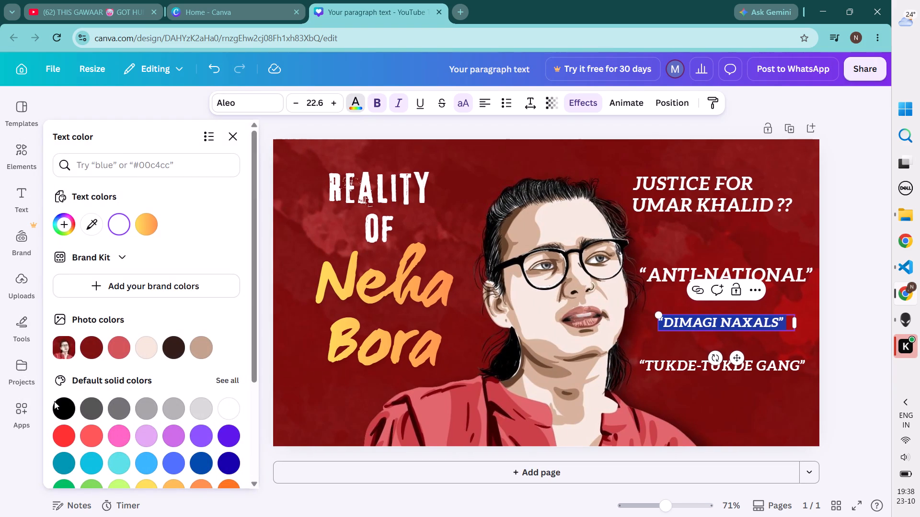
scroll(79, 420, "down", 4)
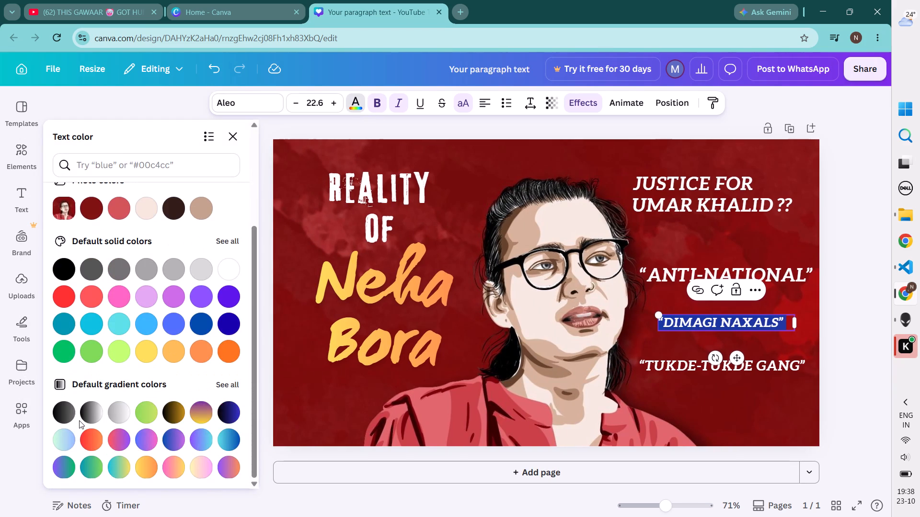
left_click(64, 419)
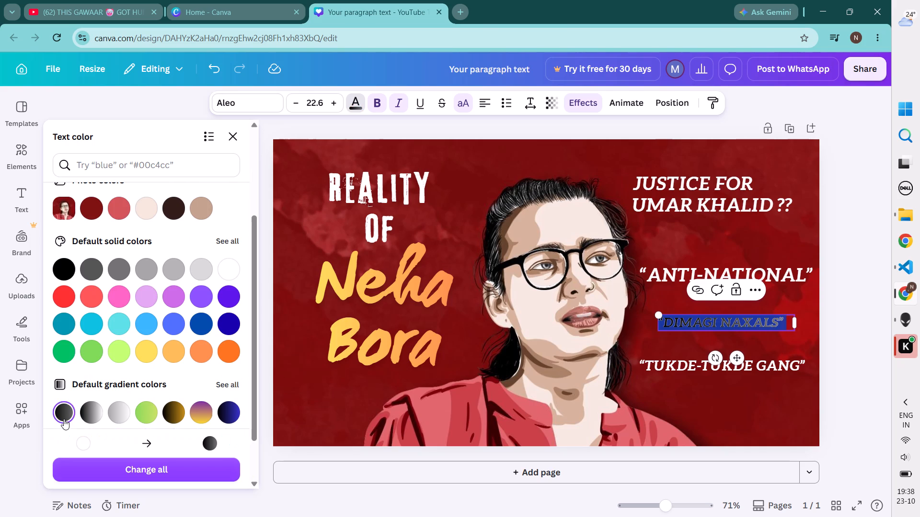
scroll(158, 402, "down", 2)
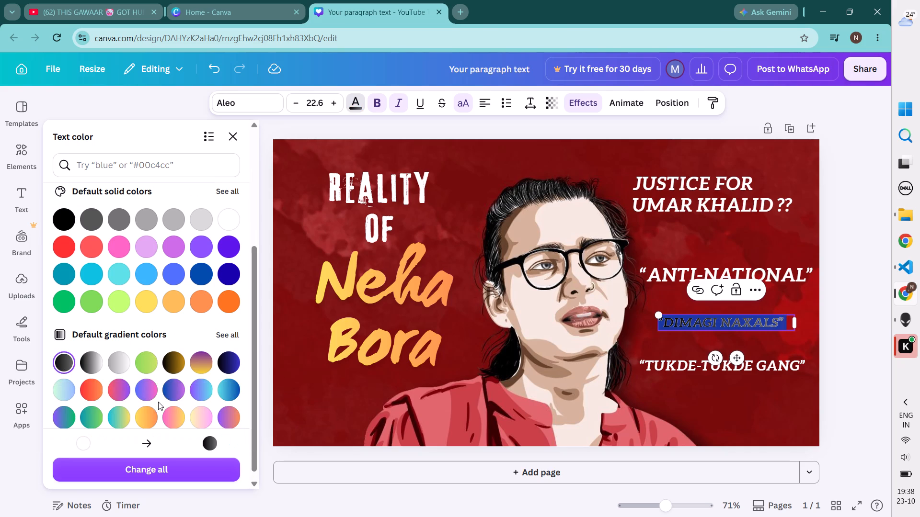
left_click(227, 294)
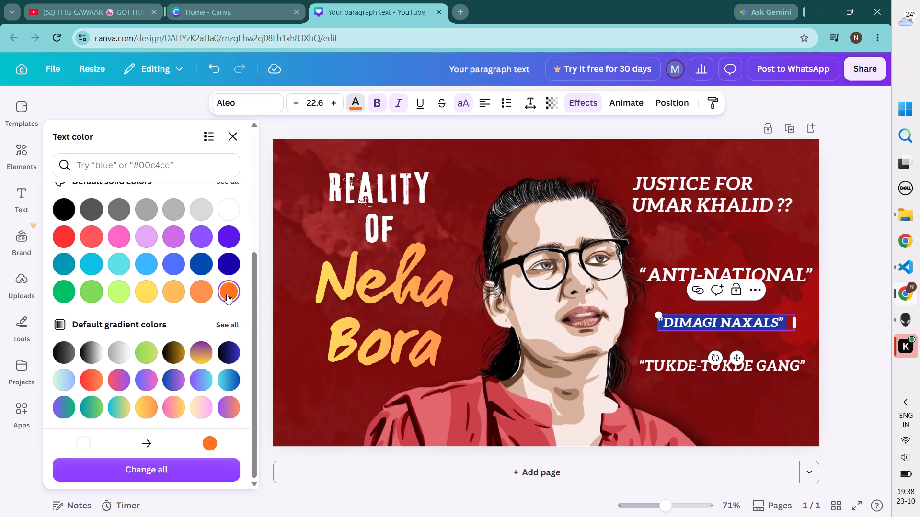
left_click(846, 326)
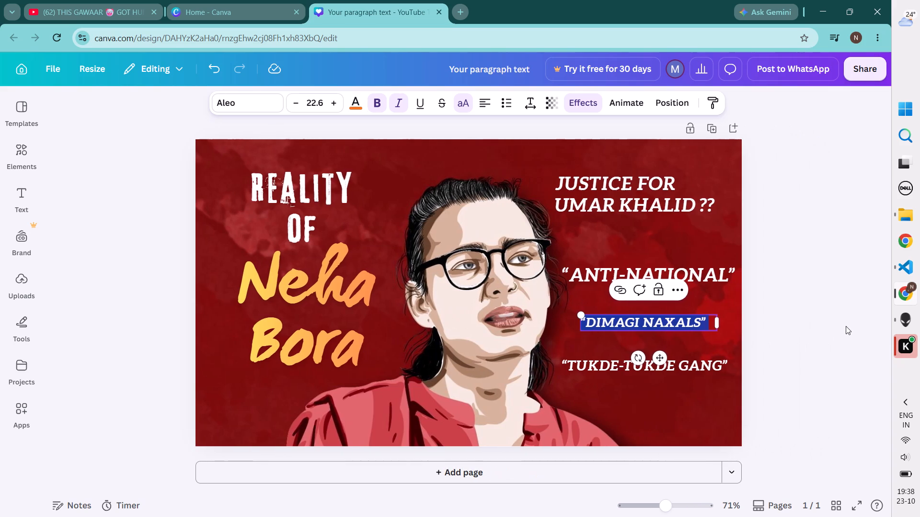
left_click(846, 326)
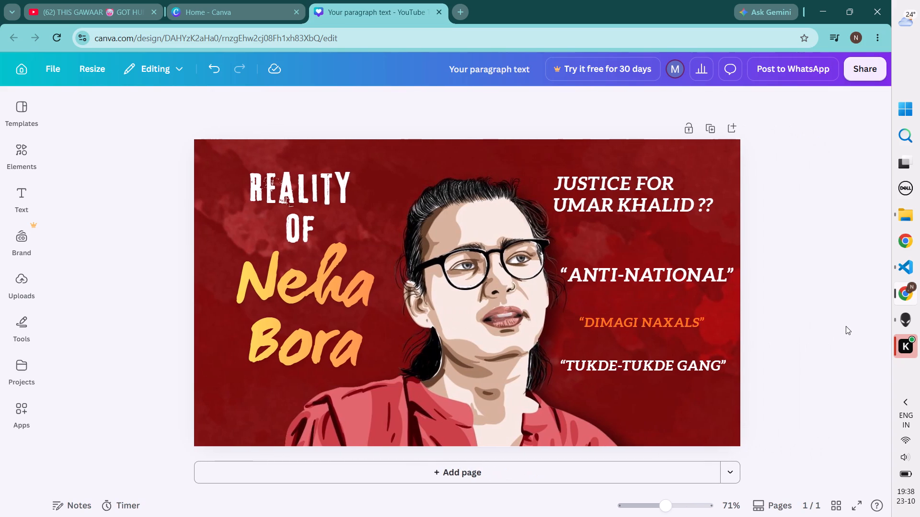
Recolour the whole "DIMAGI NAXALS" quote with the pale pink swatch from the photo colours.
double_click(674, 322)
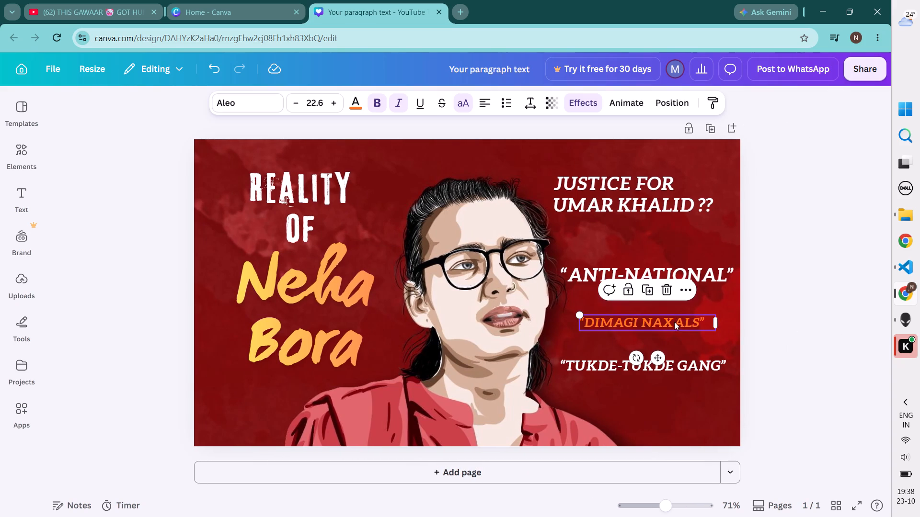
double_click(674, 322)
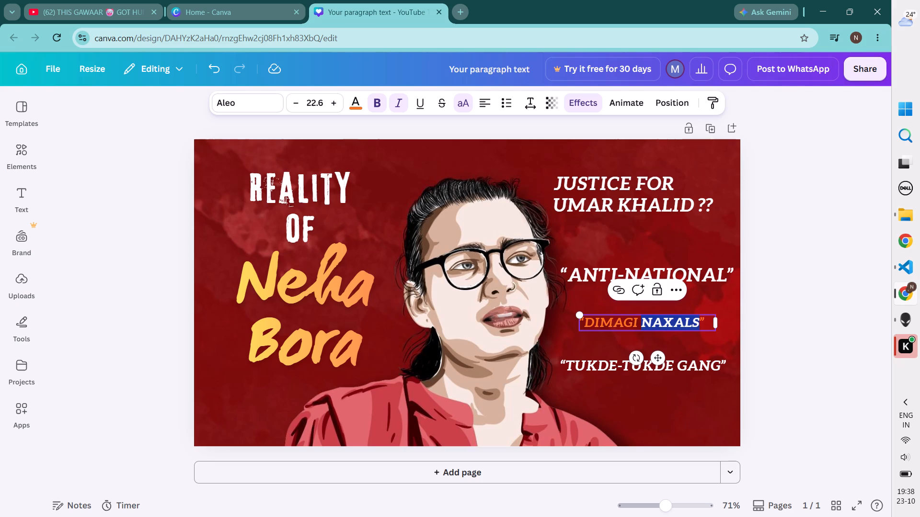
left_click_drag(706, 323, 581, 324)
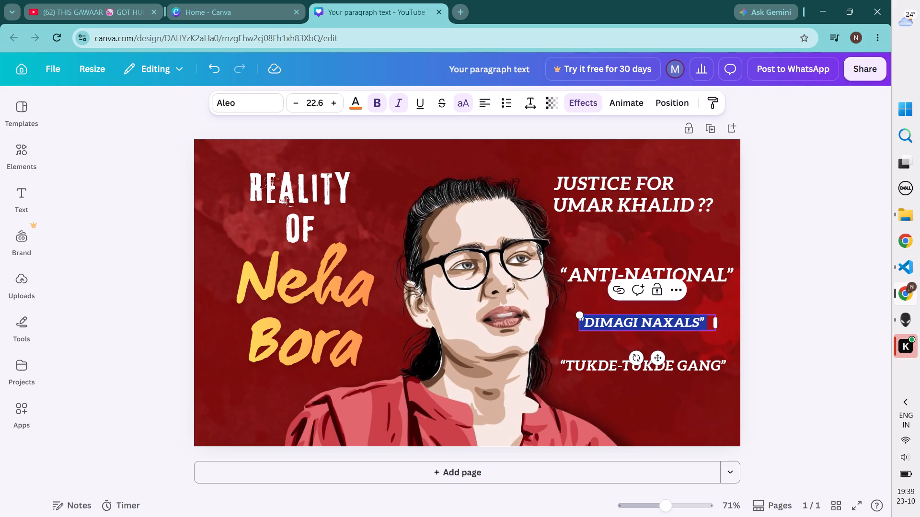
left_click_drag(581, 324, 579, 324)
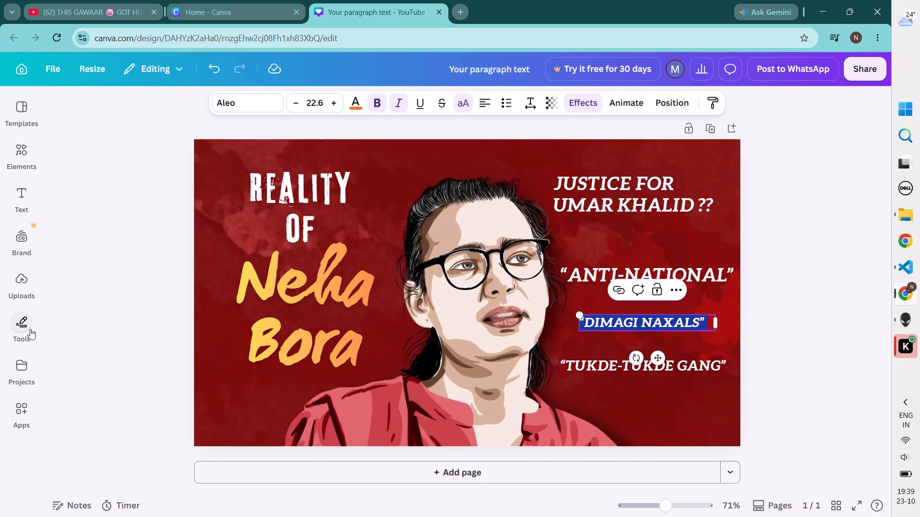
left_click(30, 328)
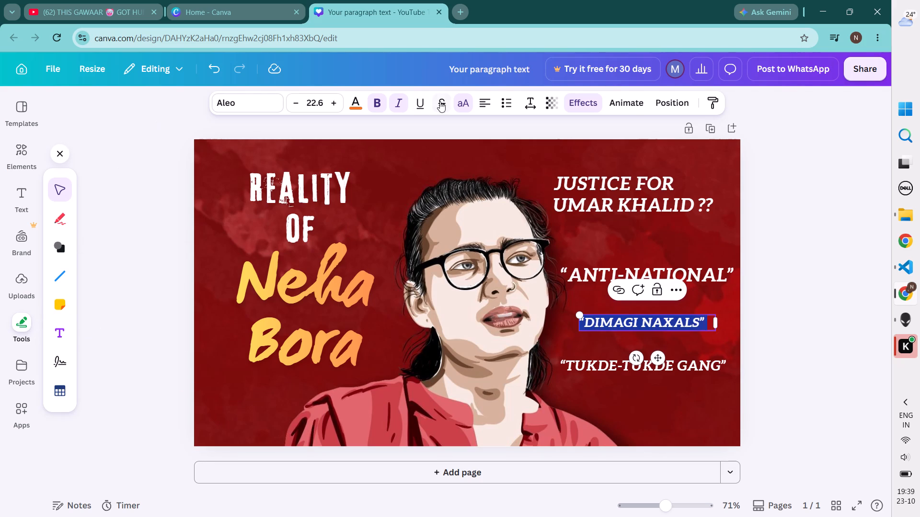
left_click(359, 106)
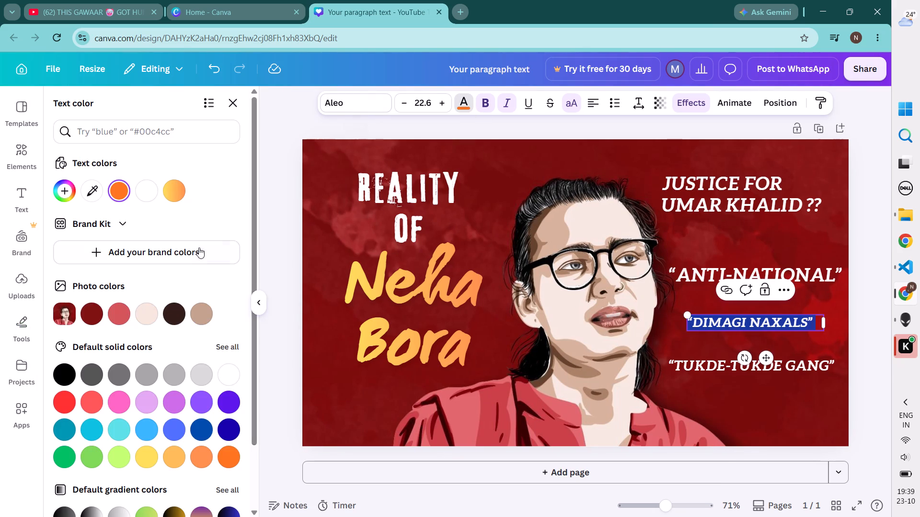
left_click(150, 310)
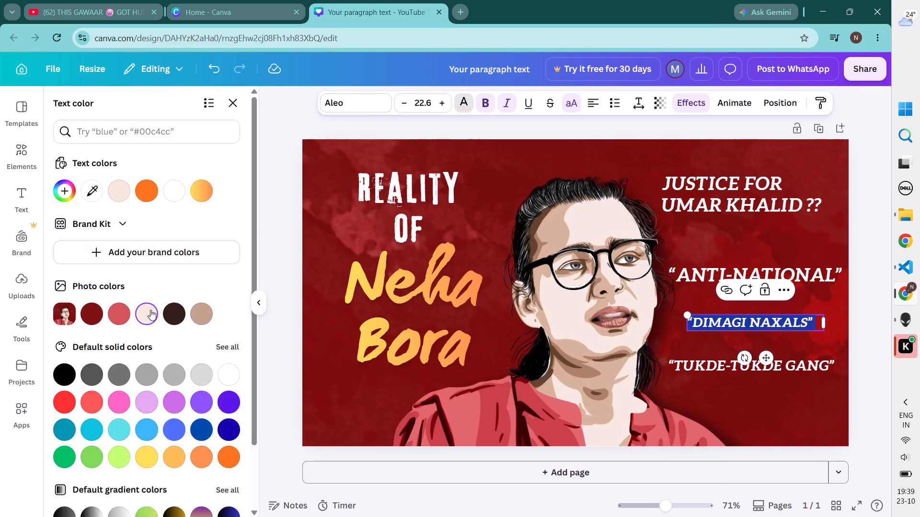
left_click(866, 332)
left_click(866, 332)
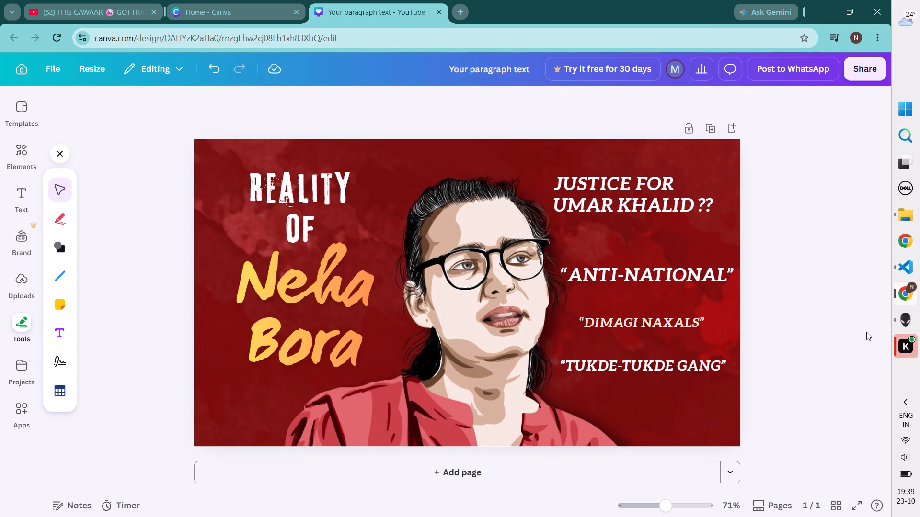
Set the text colour of the whole "DIMAGI NAXALS" quote to white (#ffffff).
double_click(687, 321)
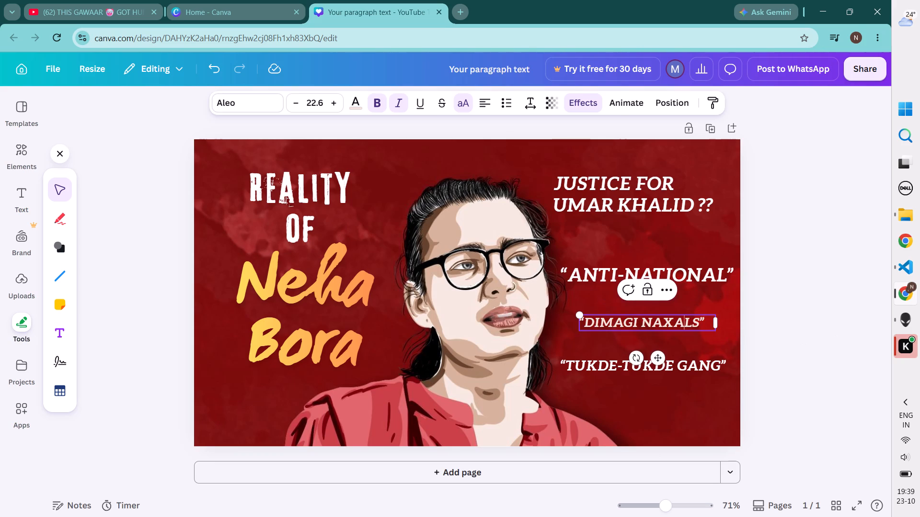
left_click_drag(709, 325, 579, 321)
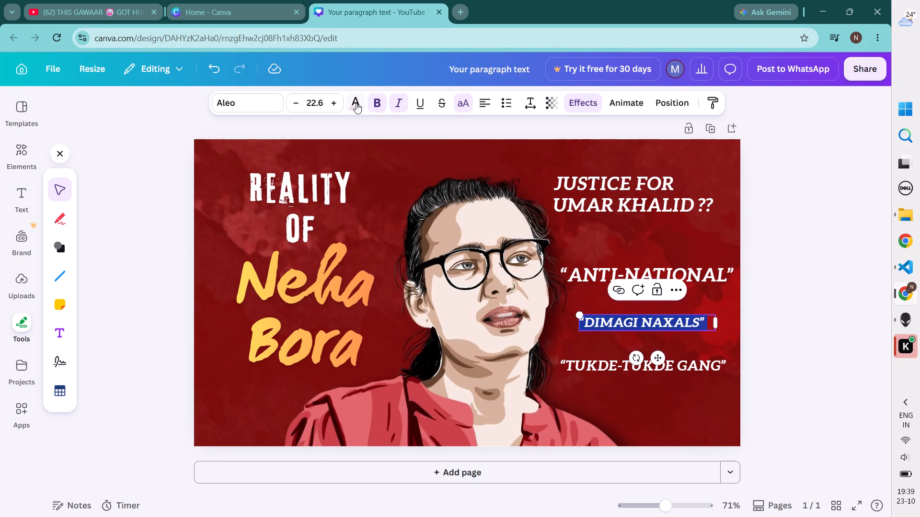
left_click(355, 105)
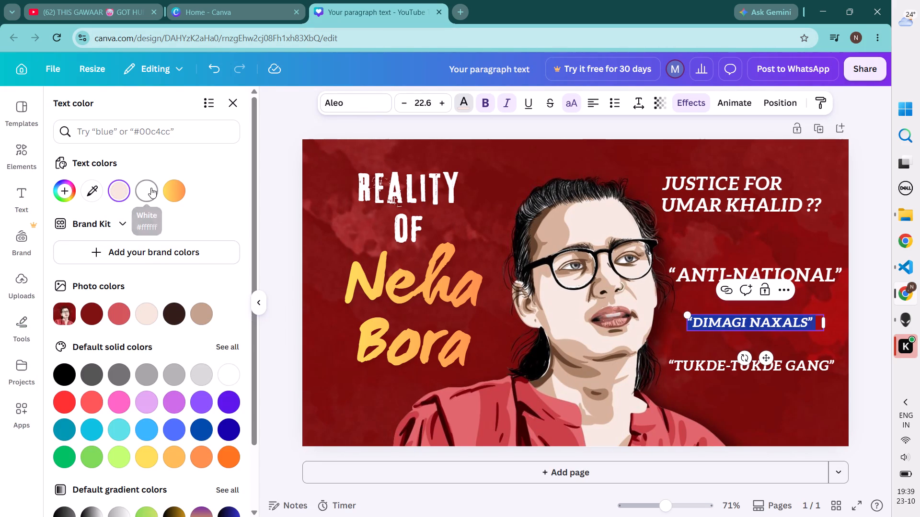
left_click(152, 188)
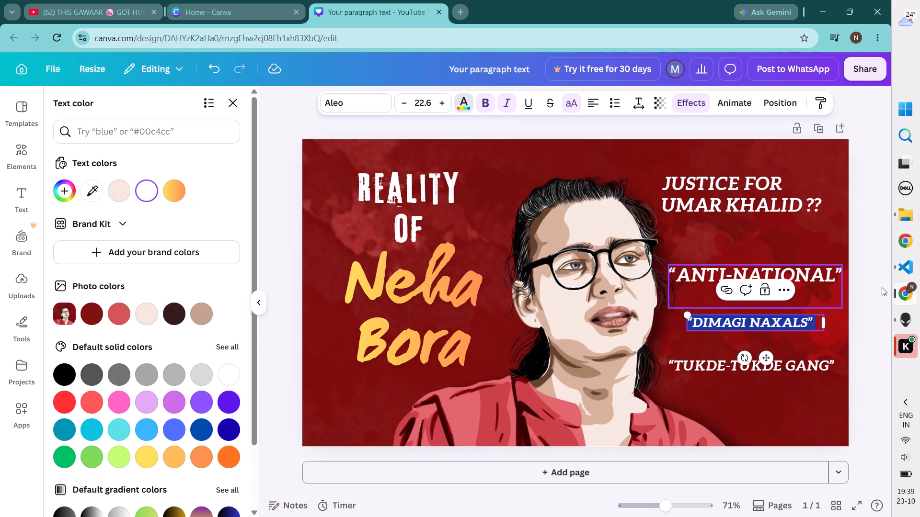
left_click(882, 287)
left_click(816, 288)
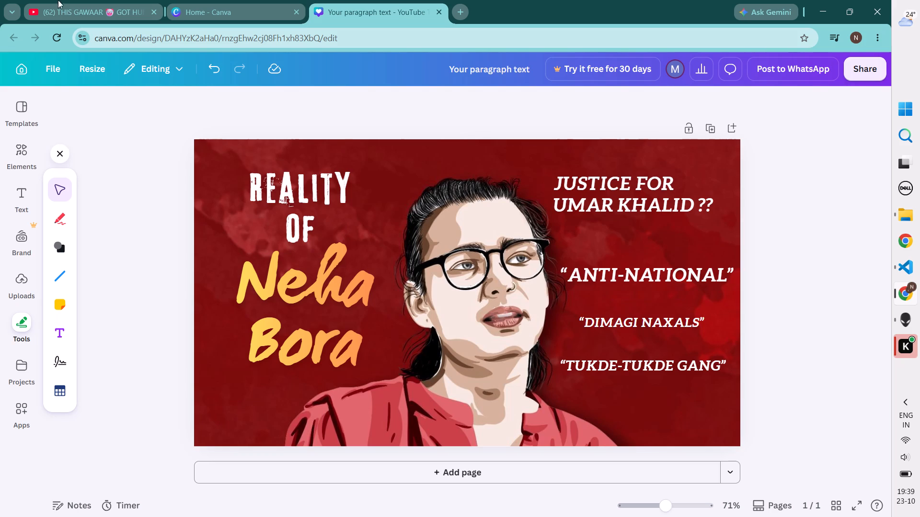
left_click(276, 116)
Make a copy of the "Your paragraph text" design from the home page and open the copy for editing.
left_click(243, 3)
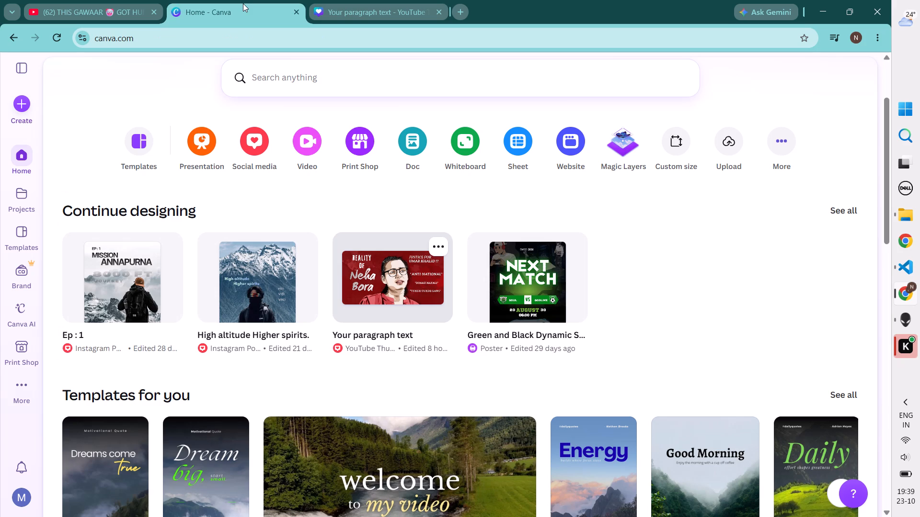
left_click(439, 247)
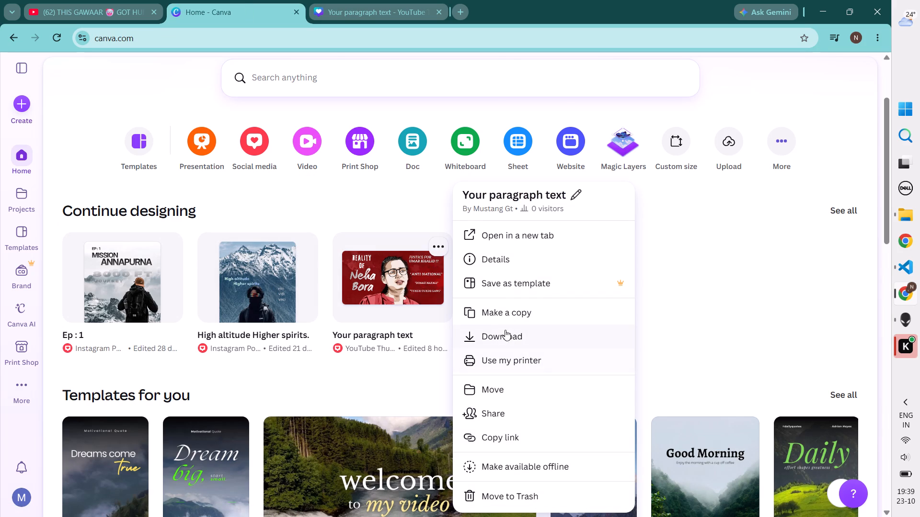
left_click(521, 312)
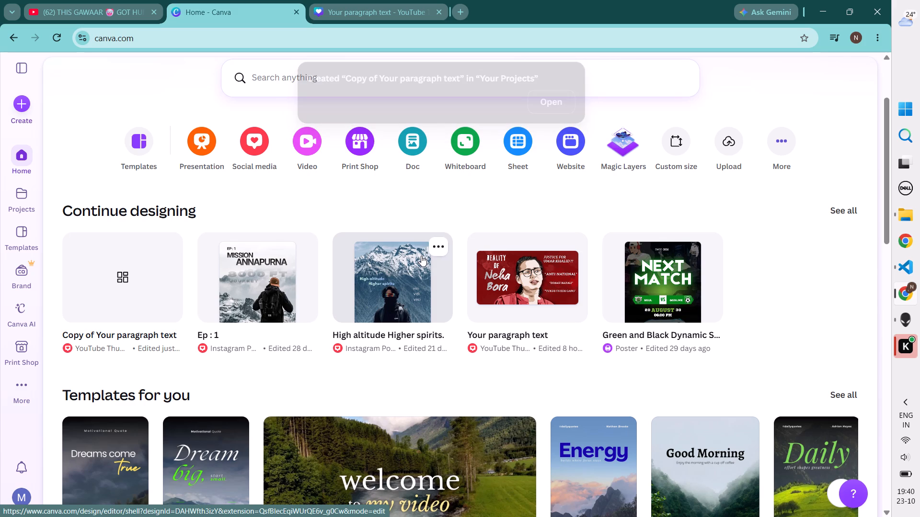
left_click(133, 288)
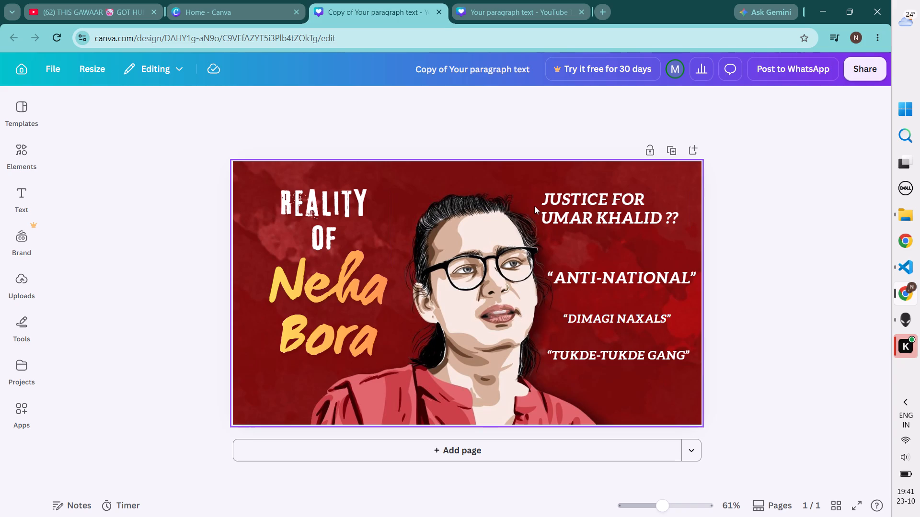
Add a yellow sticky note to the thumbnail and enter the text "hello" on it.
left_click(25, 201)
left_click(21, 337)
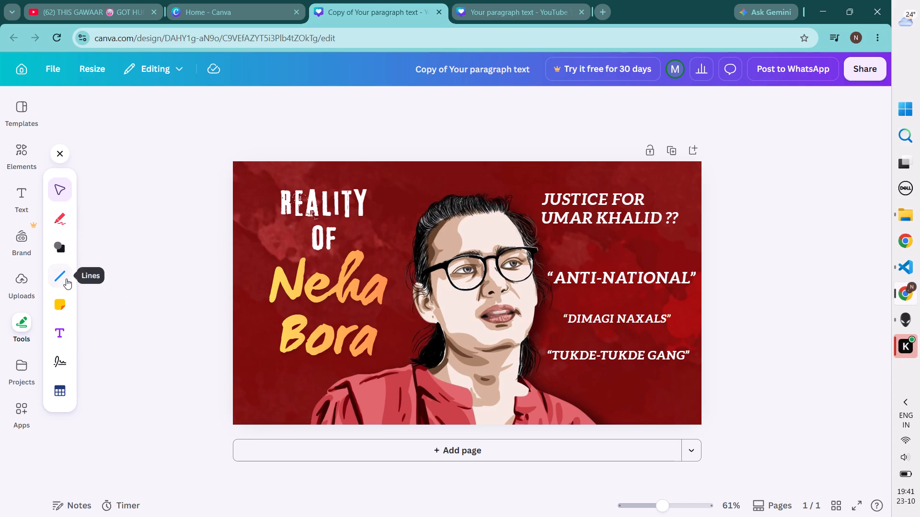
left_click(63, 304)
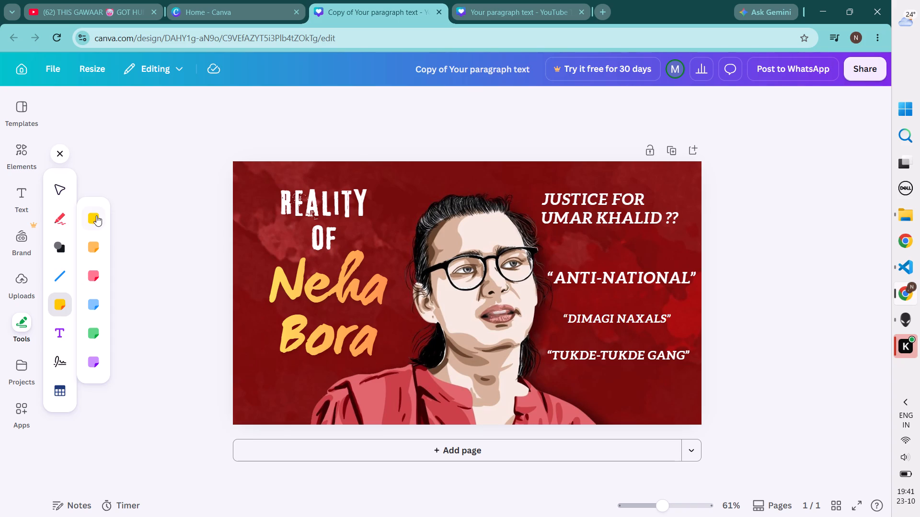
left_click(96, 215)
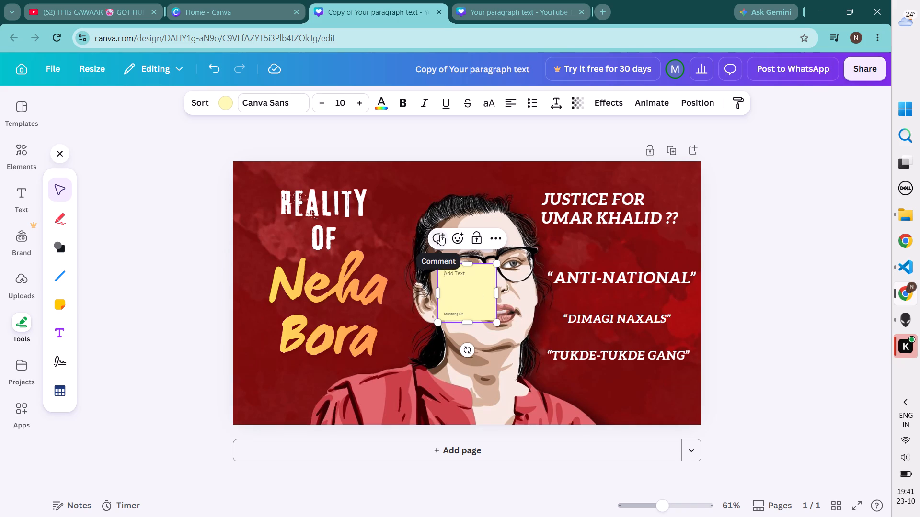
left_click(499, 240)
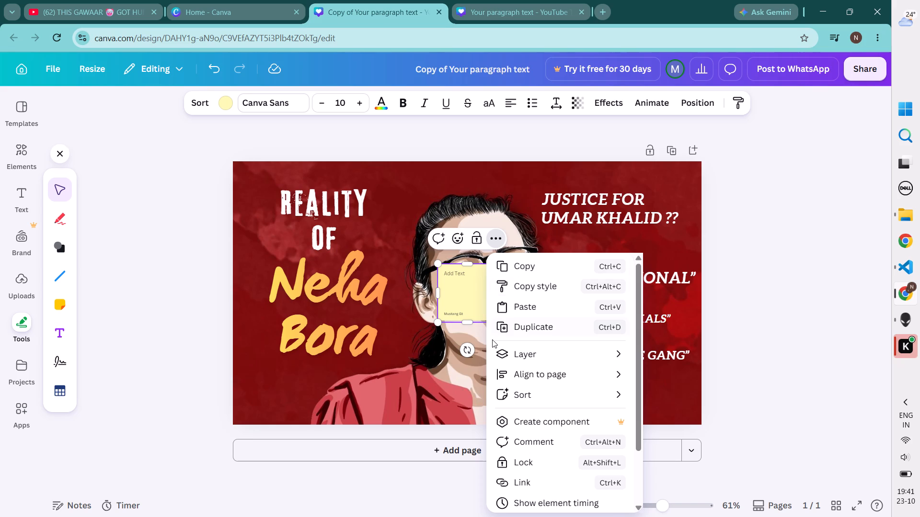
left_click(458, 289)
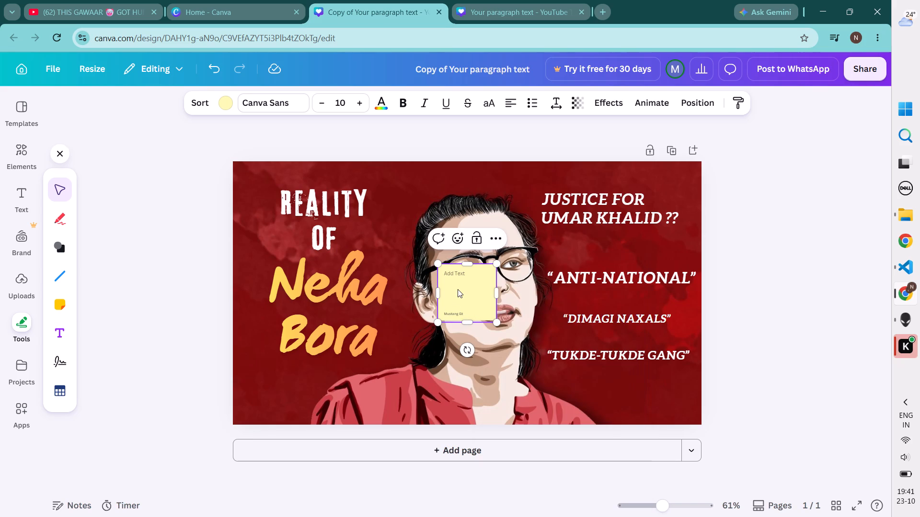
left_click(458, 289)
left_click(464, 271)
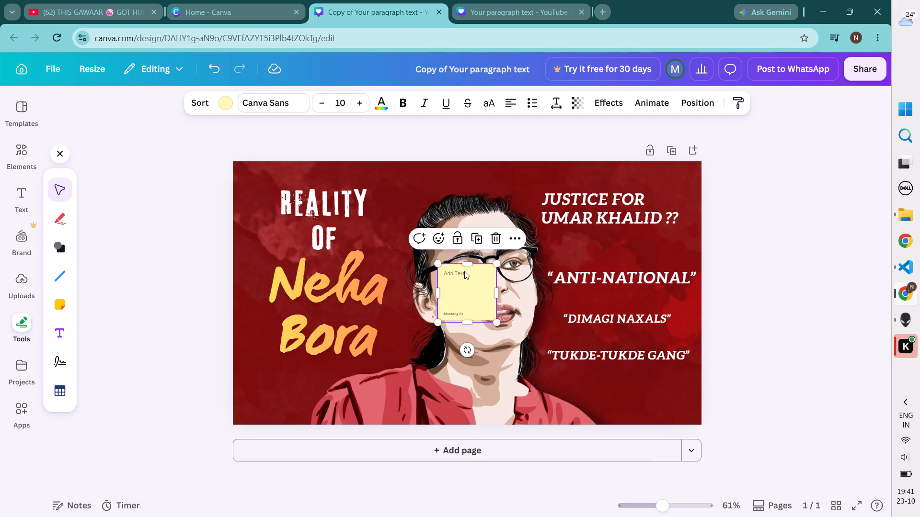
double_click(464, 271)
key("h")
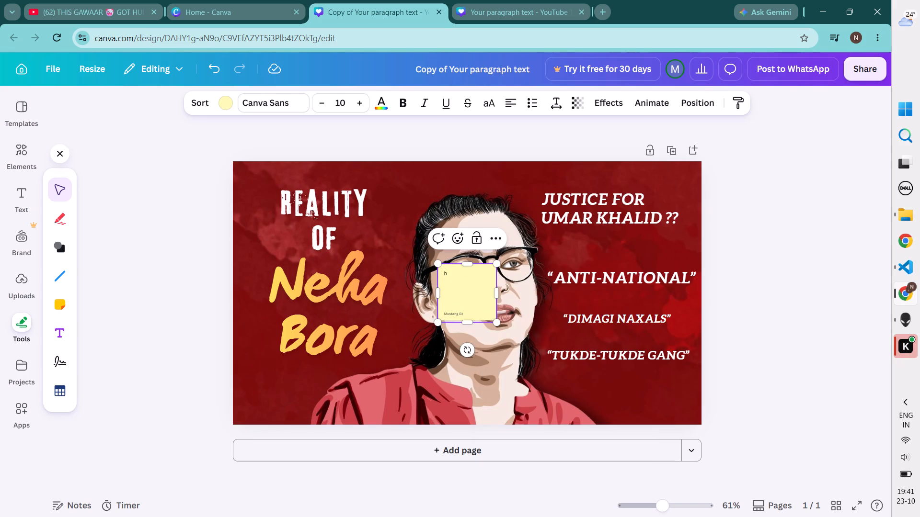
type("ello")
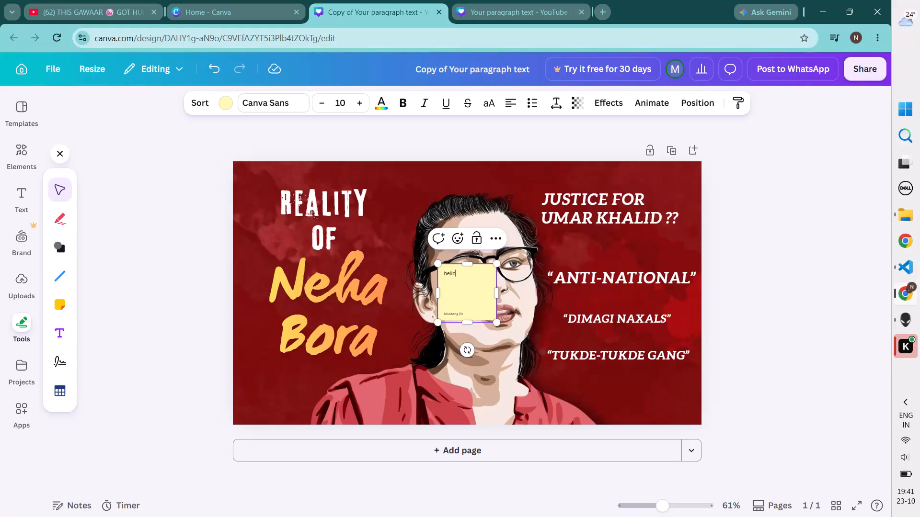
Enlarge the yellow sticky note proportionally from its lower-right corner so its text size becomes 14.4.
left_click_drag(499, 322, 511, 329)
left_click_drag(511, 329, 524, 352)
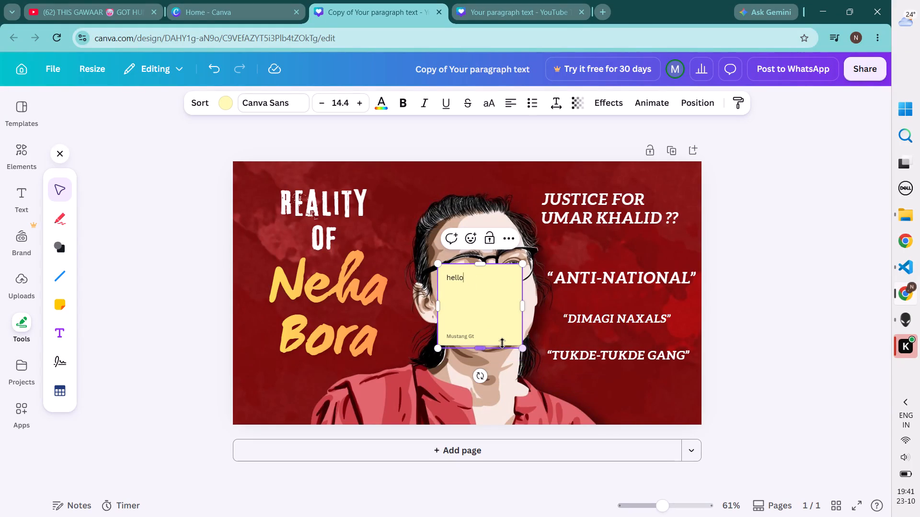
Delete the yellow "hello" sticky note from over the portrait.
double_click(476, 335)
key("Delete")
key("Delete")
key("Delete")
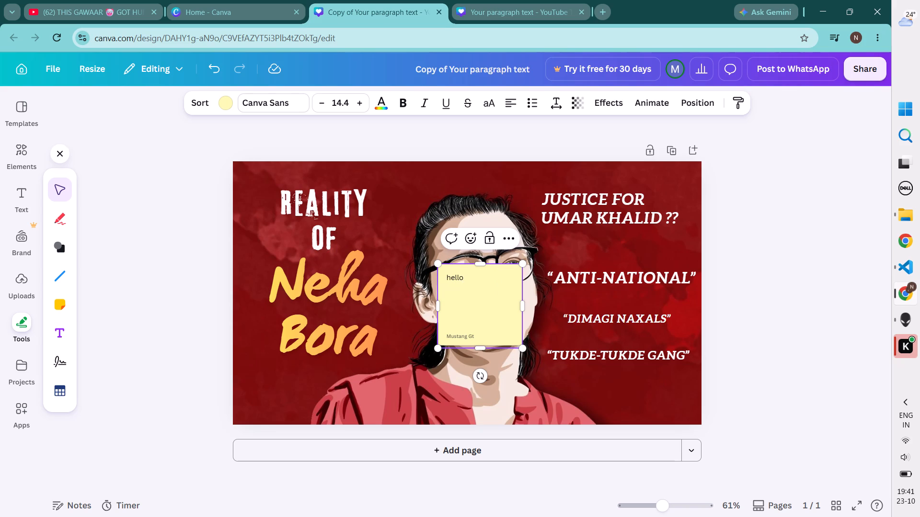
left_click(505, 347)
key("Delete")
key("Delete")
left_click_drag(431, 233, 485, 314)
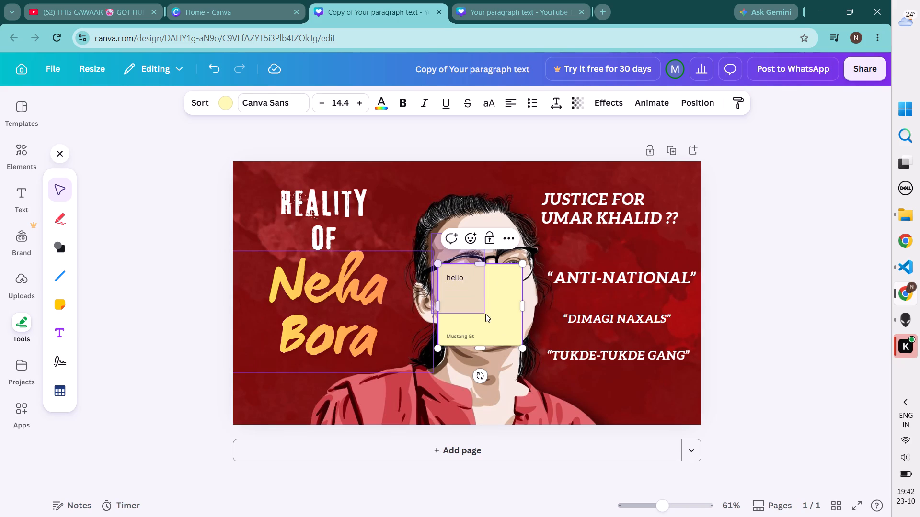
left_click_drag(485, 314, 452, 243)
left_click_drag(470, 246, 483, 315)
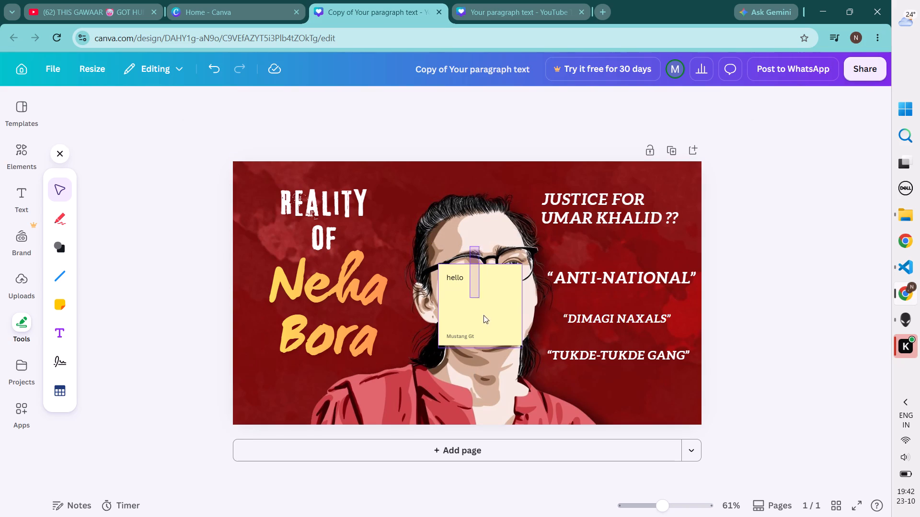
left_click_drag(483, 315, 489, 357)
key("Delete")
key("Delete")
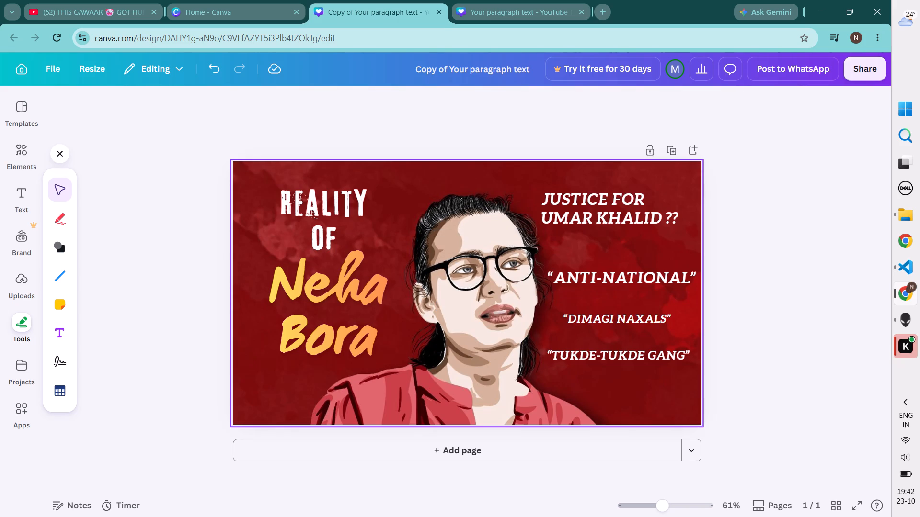
Browse the element categories, the video elements, the existing projects and the text options for something to add to the thumbnail.
left_click(21, 153)
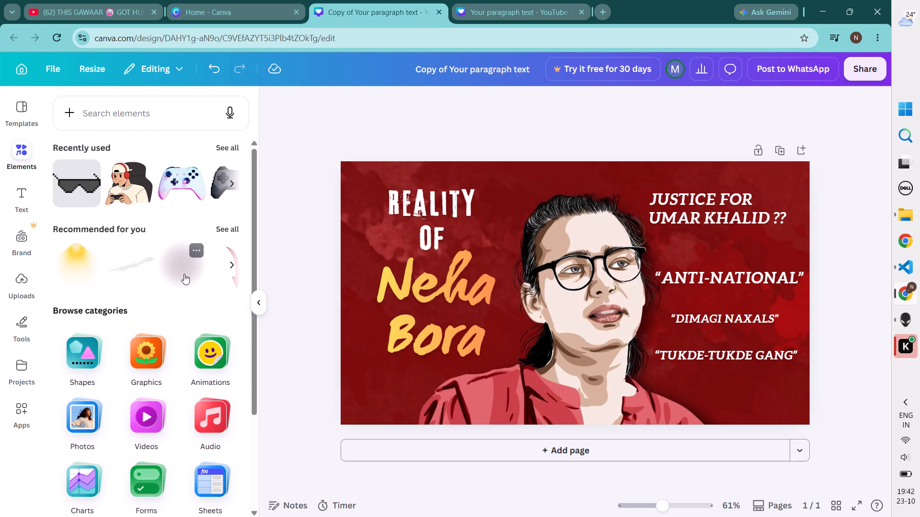
scroll(176, 372, "down", 1)
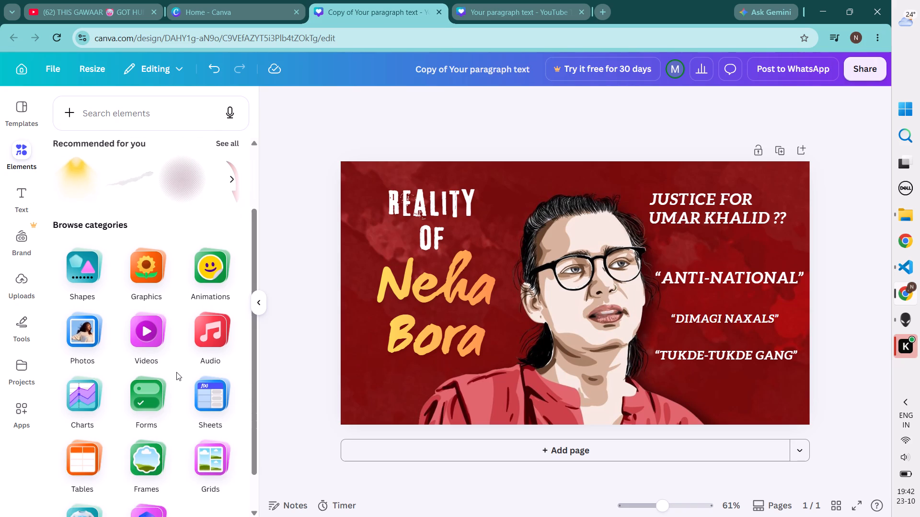
scroll(176, 372, "down", 3)
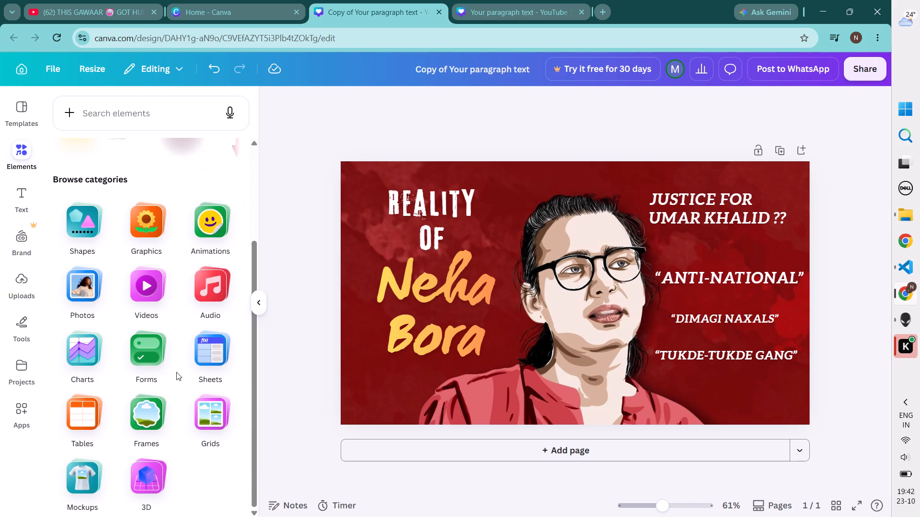
scroll(176, 372, "down", 1)
scroll(176, 372, "up", 1)
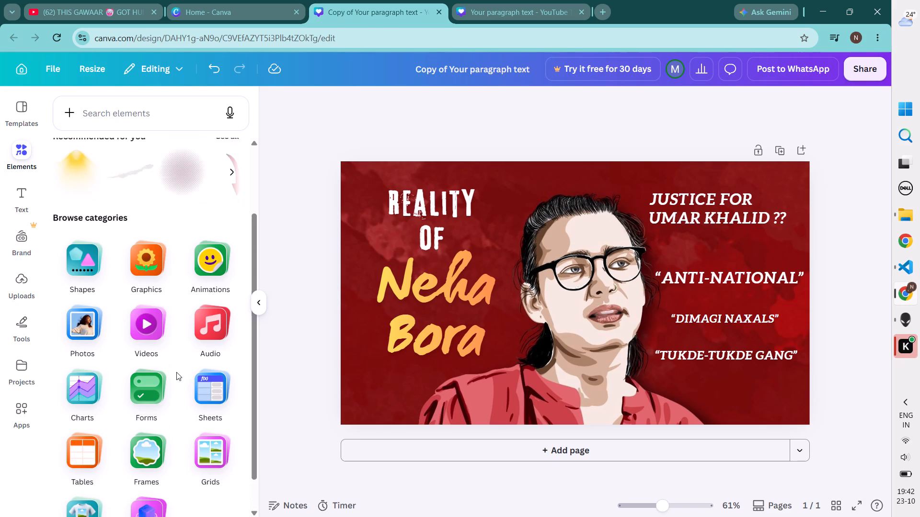
scroll(176, 372, "up", 1)
left_click(142, 393)
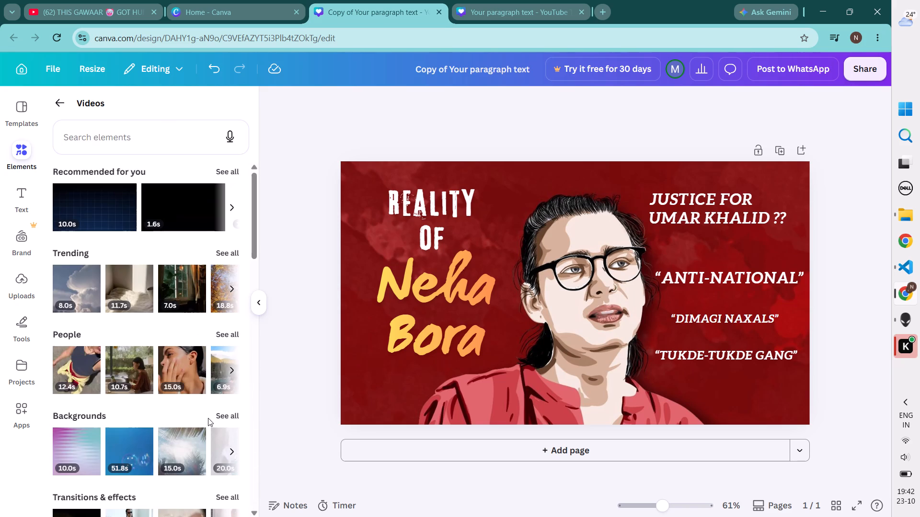
left_click(25, 372)
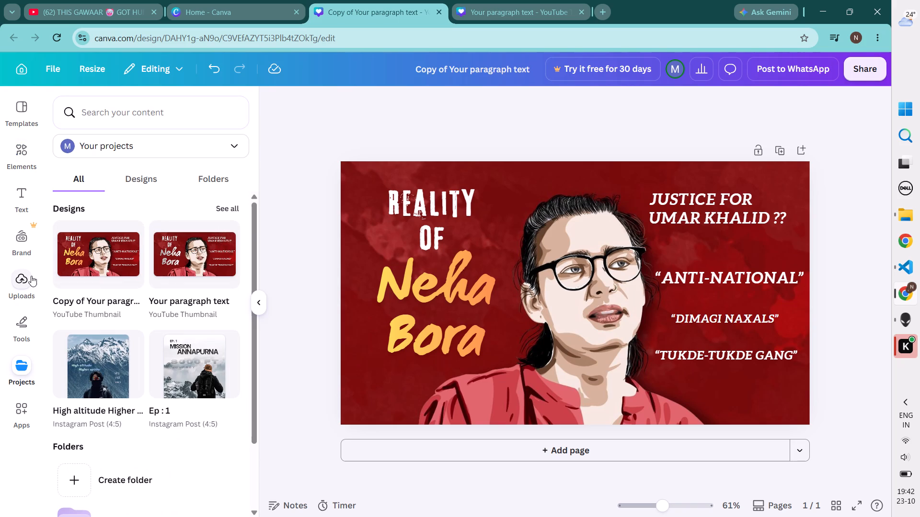
left_click(25, 197)
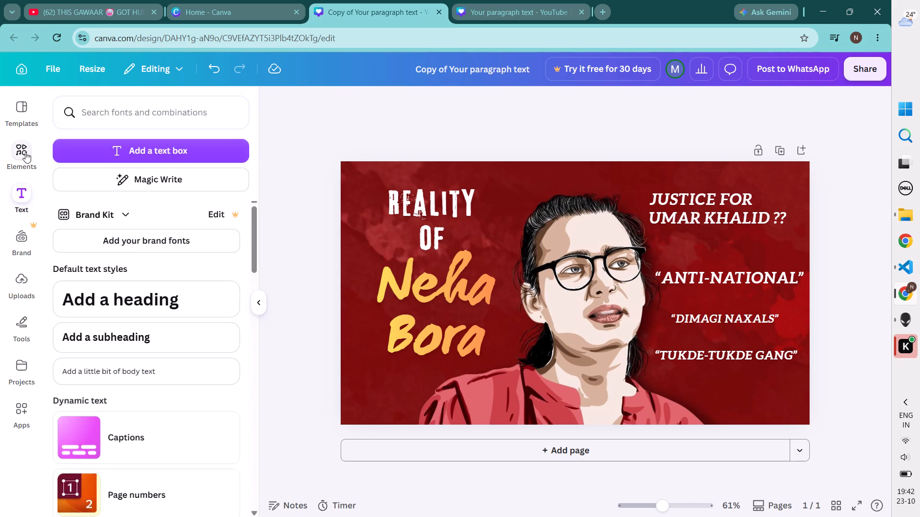
left_click(25, 152)
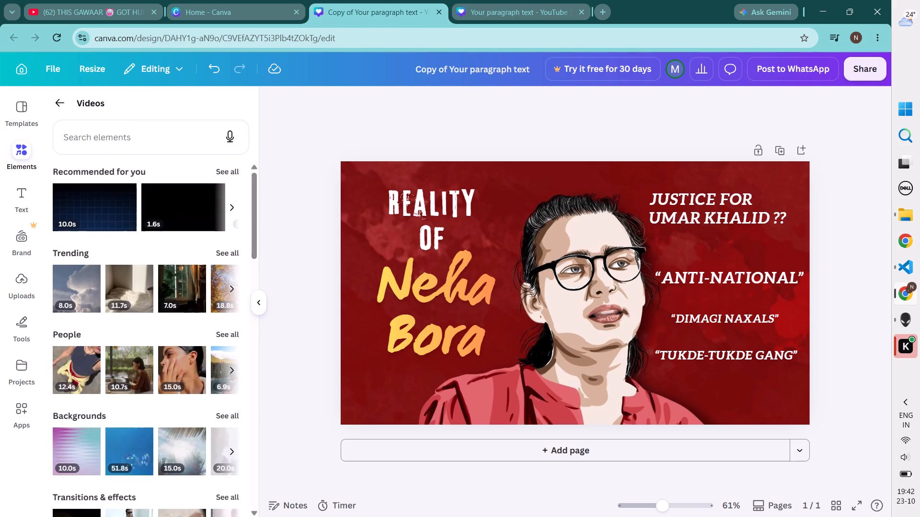
left_click(54, 99)
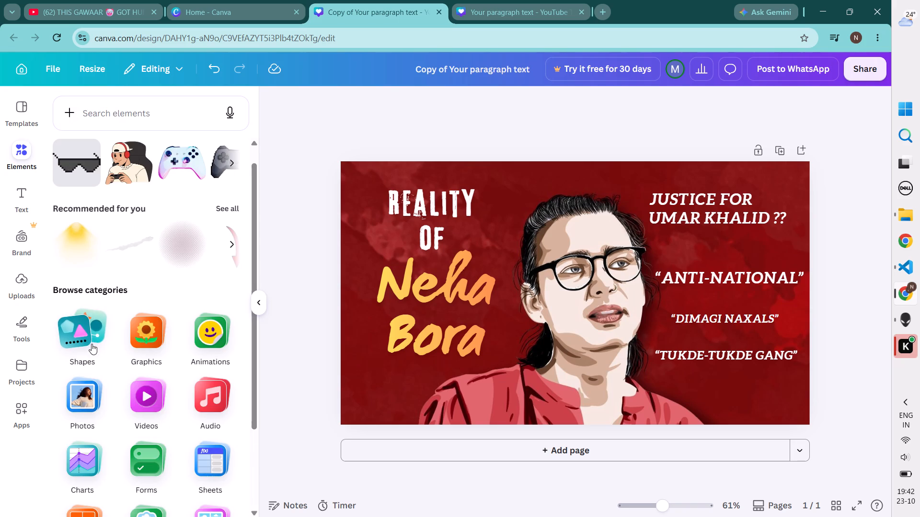
Add the recommended graphic of three black brush strokes to the thumbnail and shrink it proportionally to a small accent.
scroll(196, 287, "up", 1)
scroll(196, 287, "left", 2)
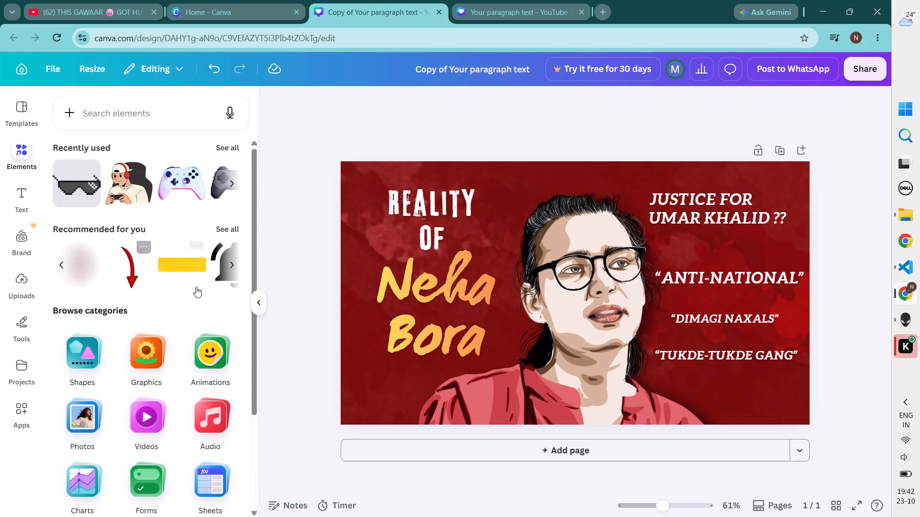
scroll(196, 287, "left", 5)
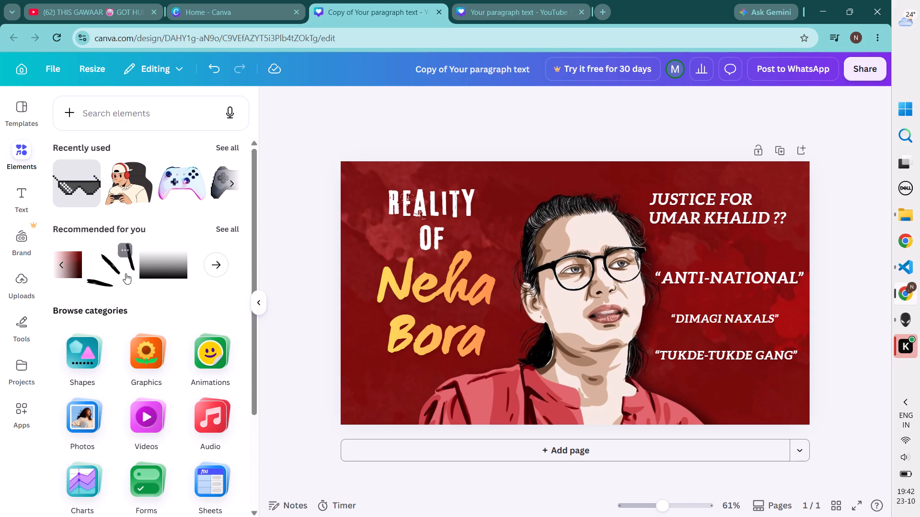
left_click(126, 273)
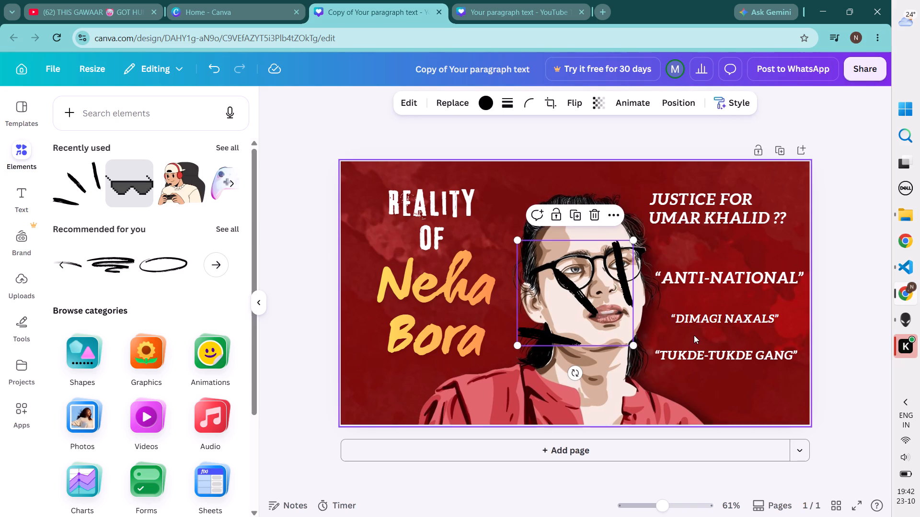
left_click_drag(633, 345, 574, 289)
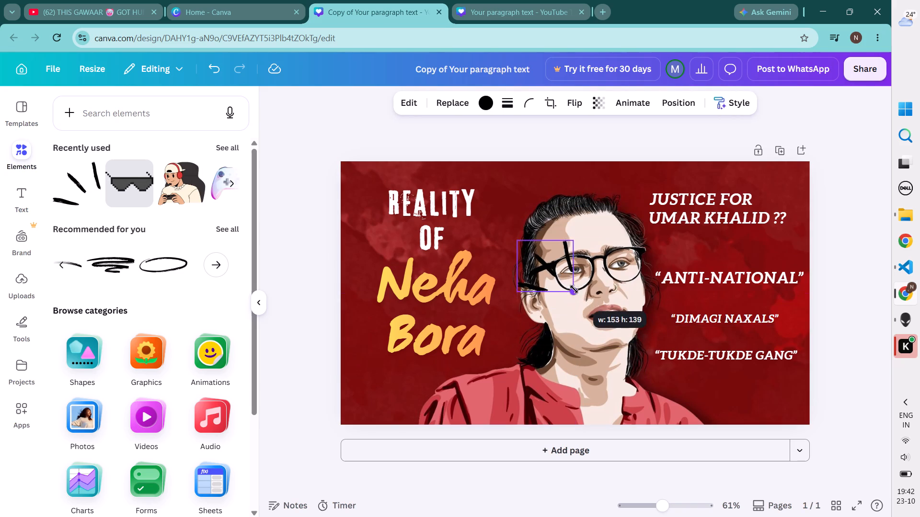
left_click_drag(574, 289, 544, 260)
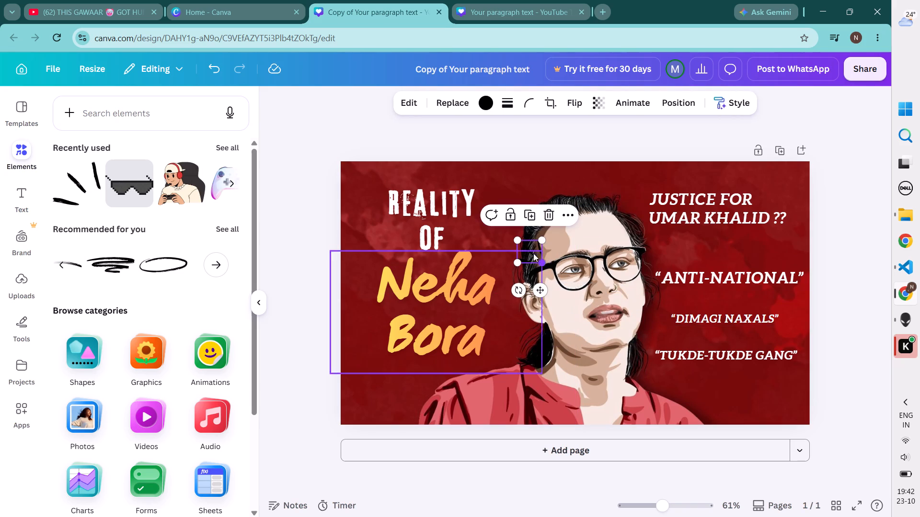
Place the small three-stroke accent just above the start of the "JUSTICE FOR" text.
left_click_drag(532, 243, 587, 219)
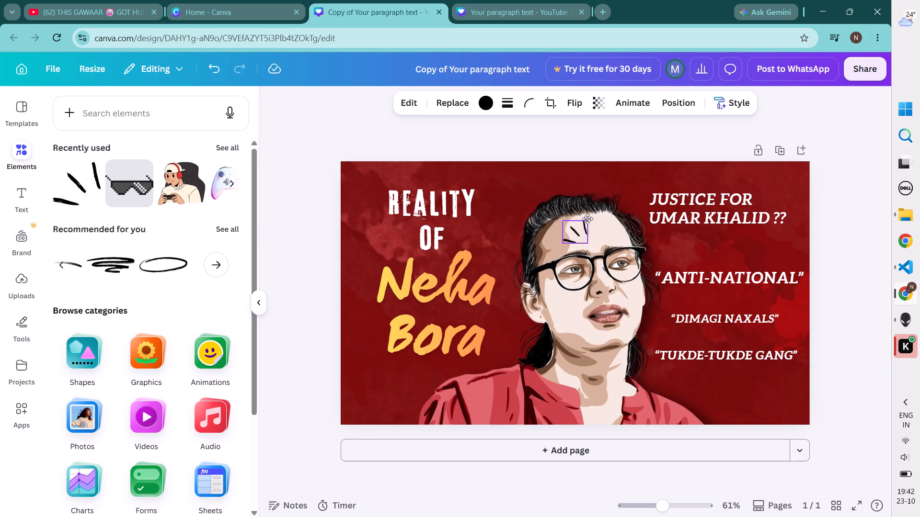
left_click_drag(587, 219, 637, 180)
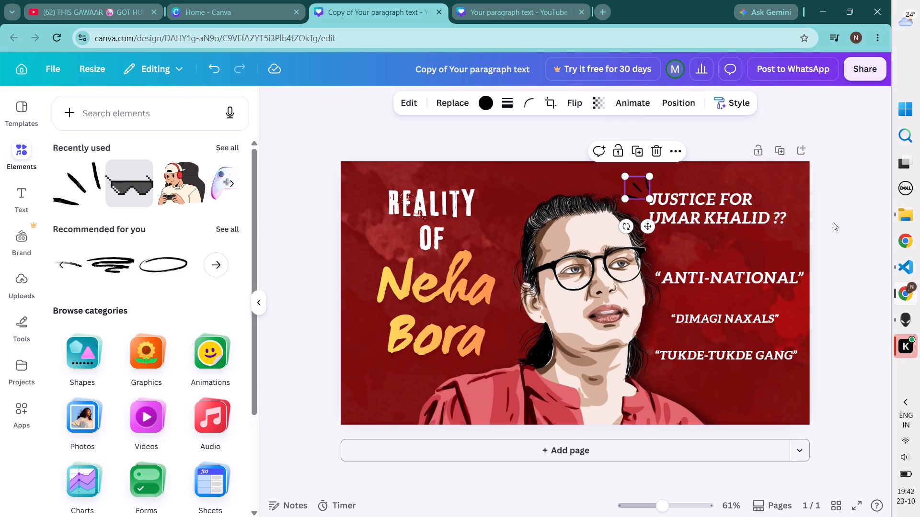
left_click(833, 222)
left_click(833, 222)
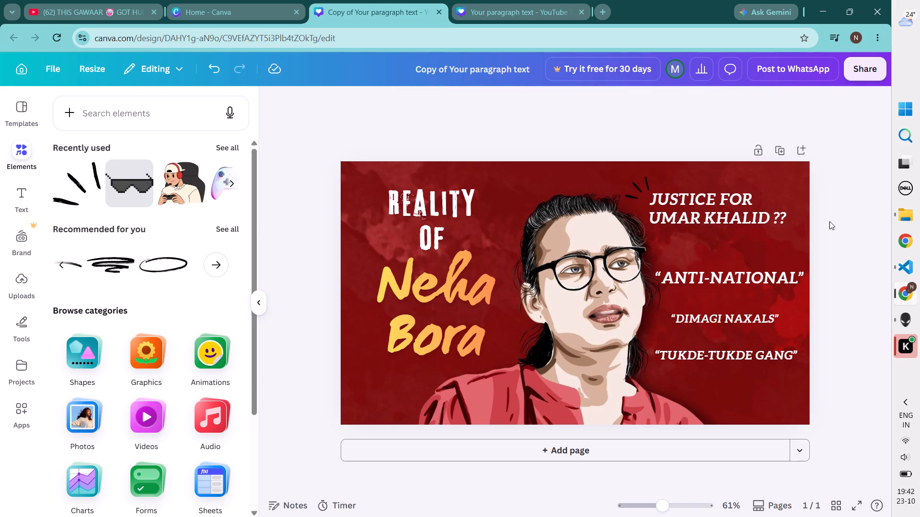
left_click(639, 189)
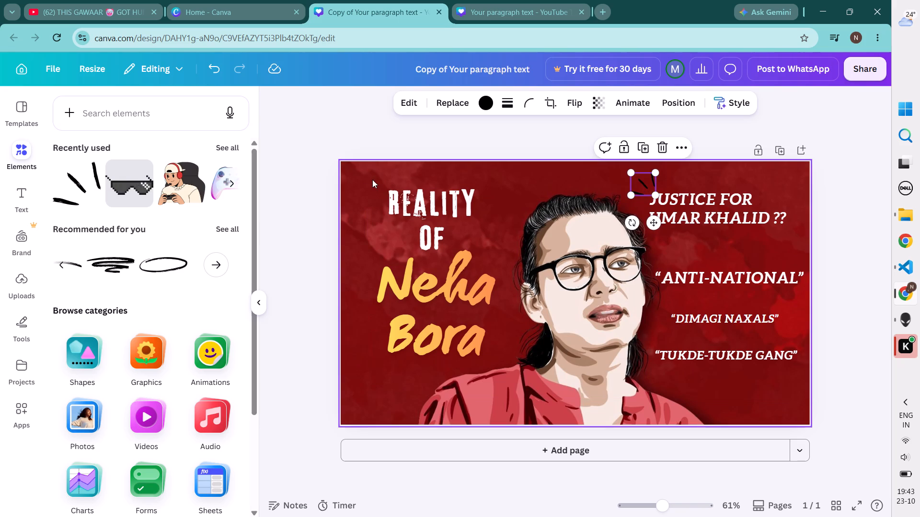
Add the black brush-drawn oval, shrink it, and position it as a circle around the "DIMAGI NAXALS" text.
scroll(181, 256, "left", 2)
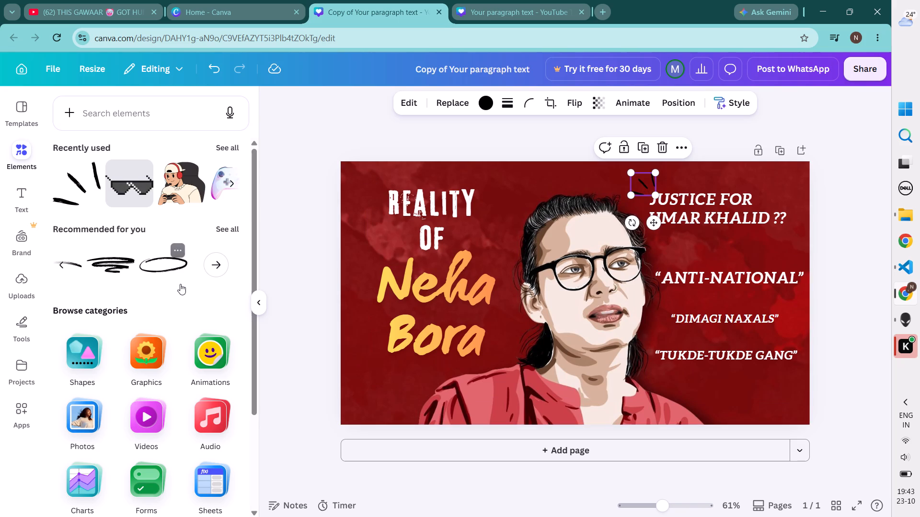
left_click(159, 266)
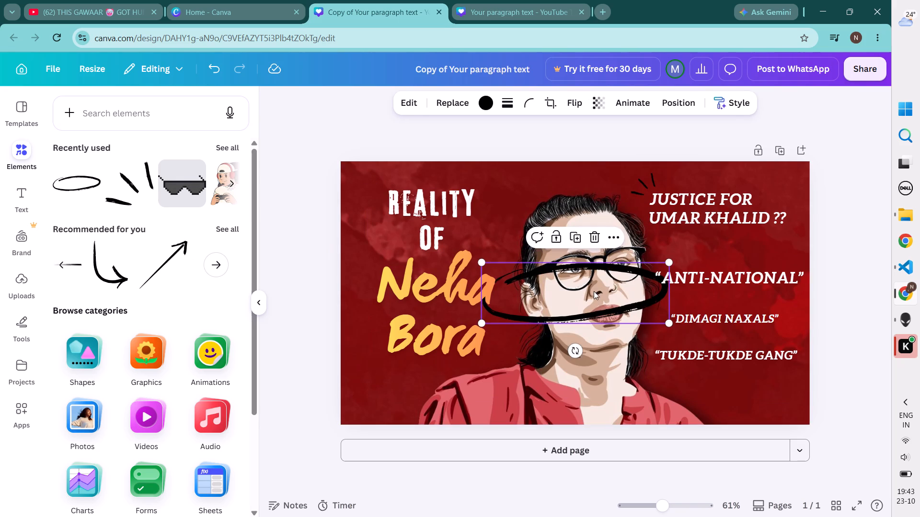
left_click_drag(594, 291, 745, 314)
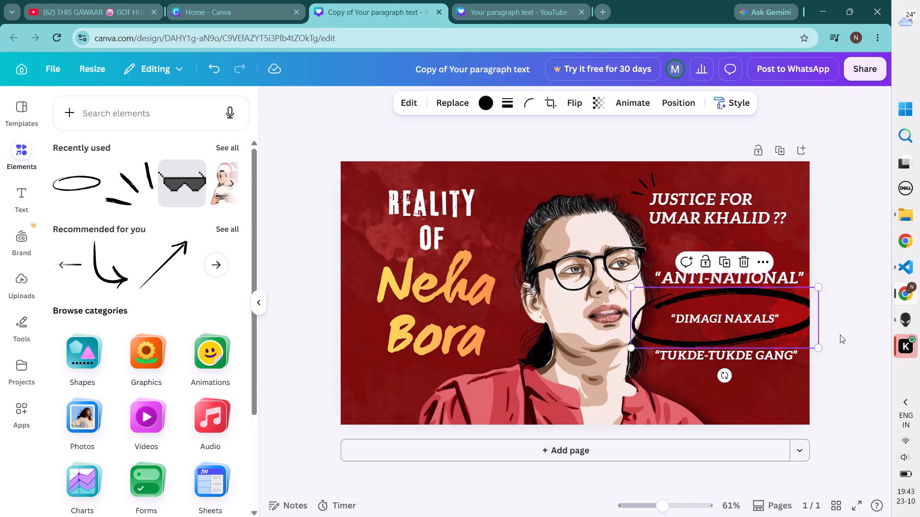
left_click_drag(819, 345, 799, 342)
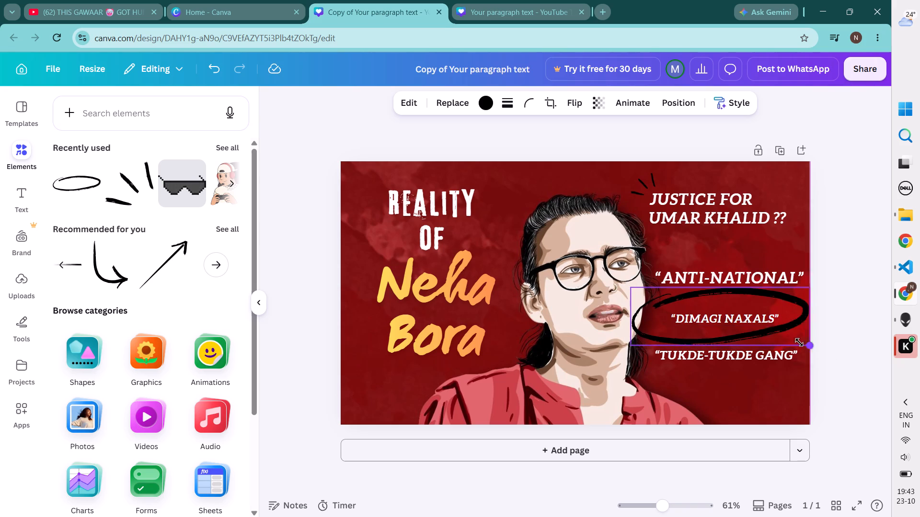
left_click_drag(799, 342, 760, 333)
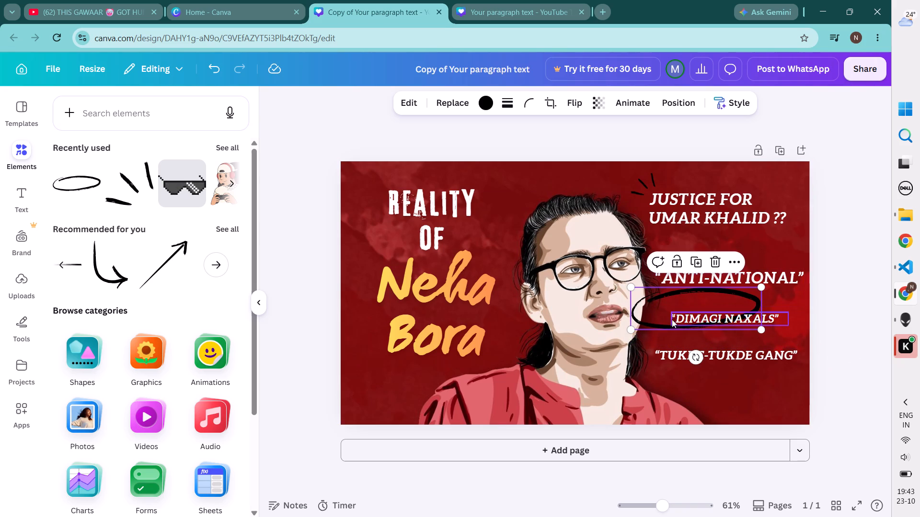
left_click_drag(661, 318, 693, 324)
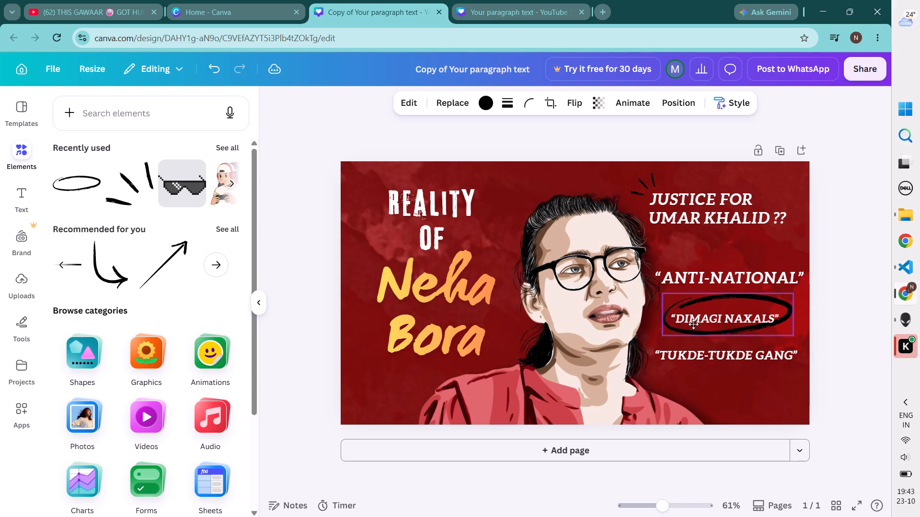
left_click_drag(693, 324, 695, 330)
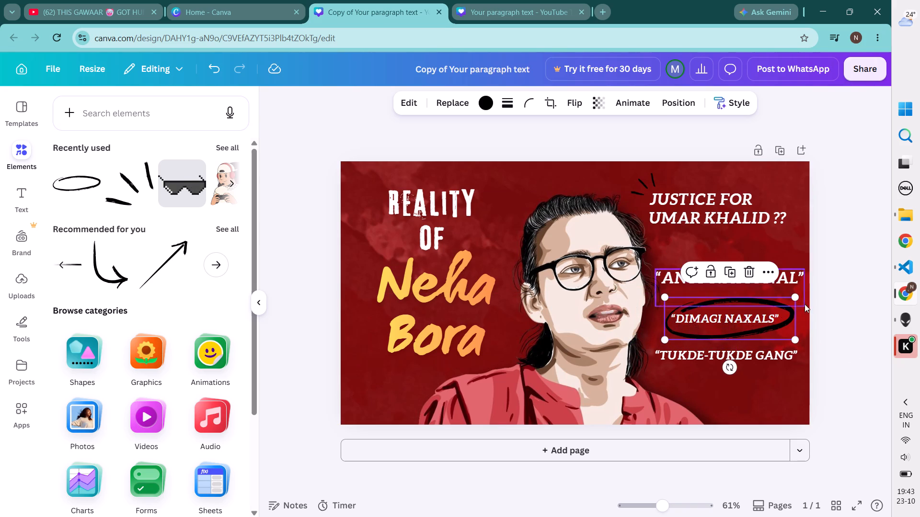
left_click(837, 303)
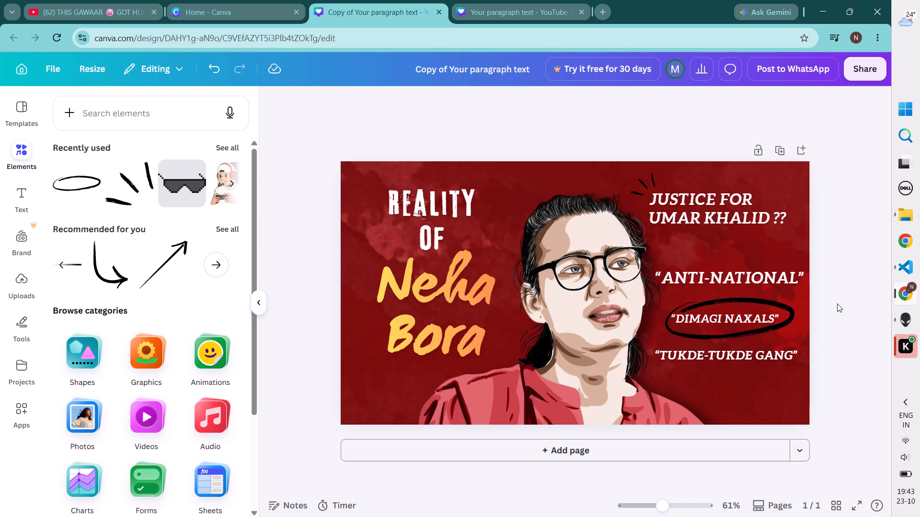
Add the black hand-drawn exclamation mark from the full set of recommended elements, shrink it, and place it directly after the yellow-orange name's second line.
scroll(186, 286, "left", 1)
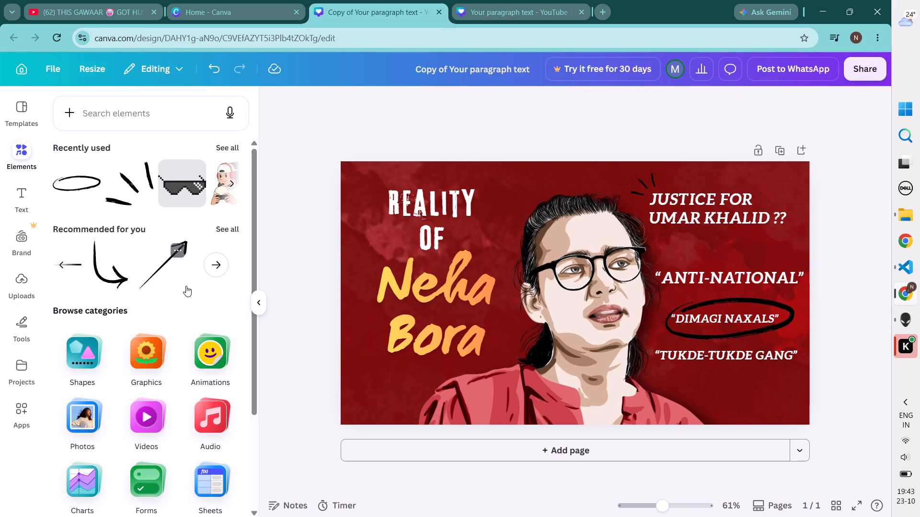
scroll(186, 286, "right", 2)
scroll(186, 286, "left", 3)
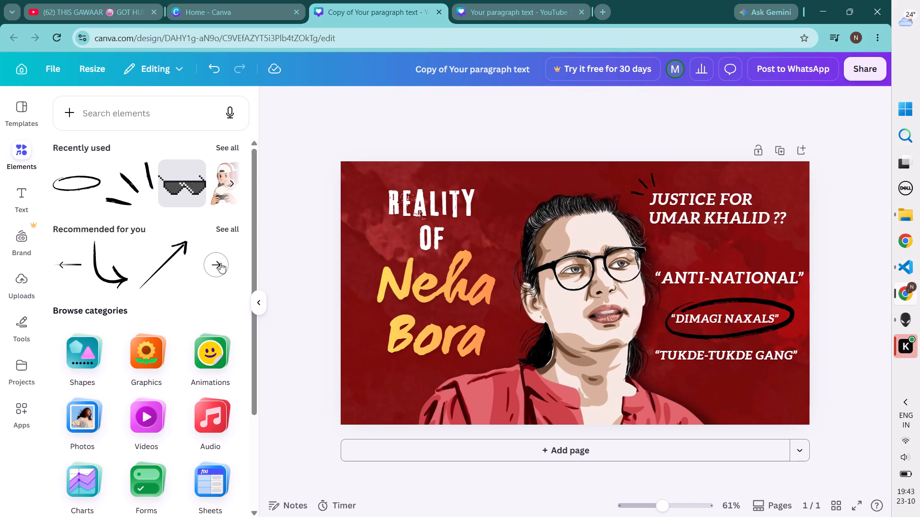
left_click(231, 227)
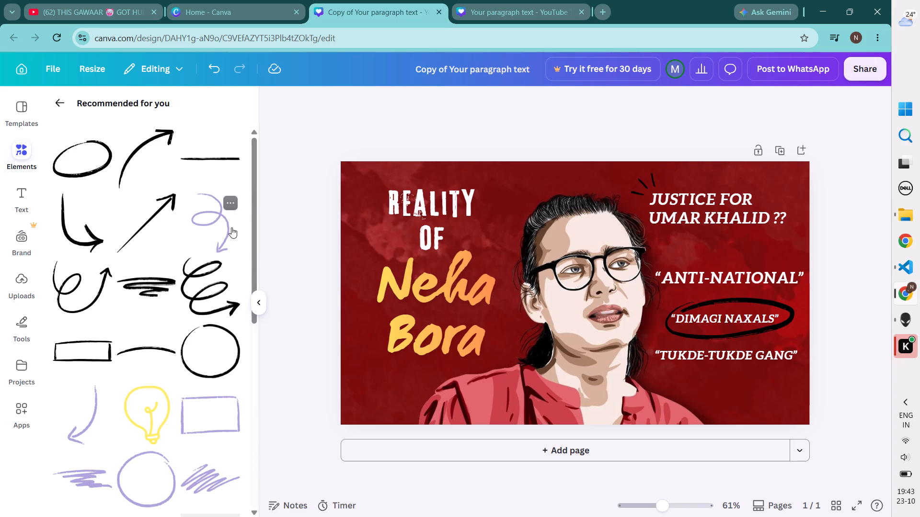
scroll(191, 330, "down", 4)
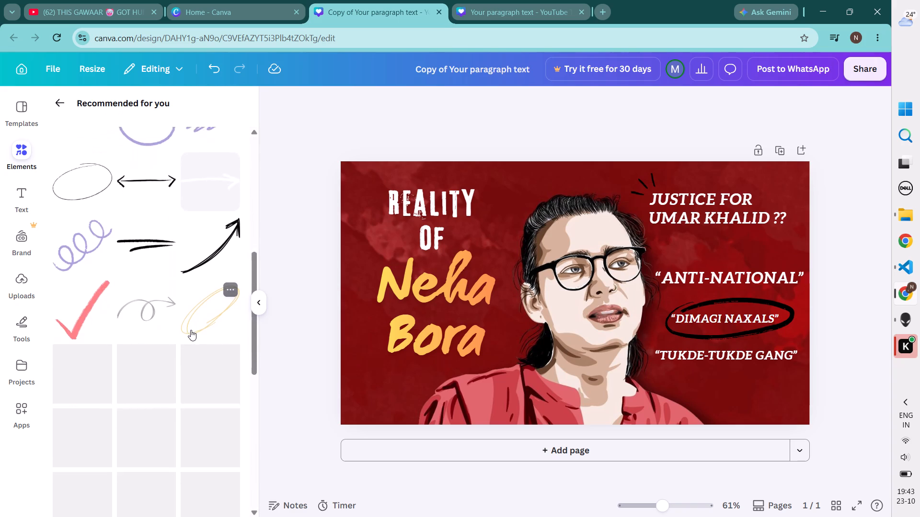
scroll(191, 330, "down", 2)
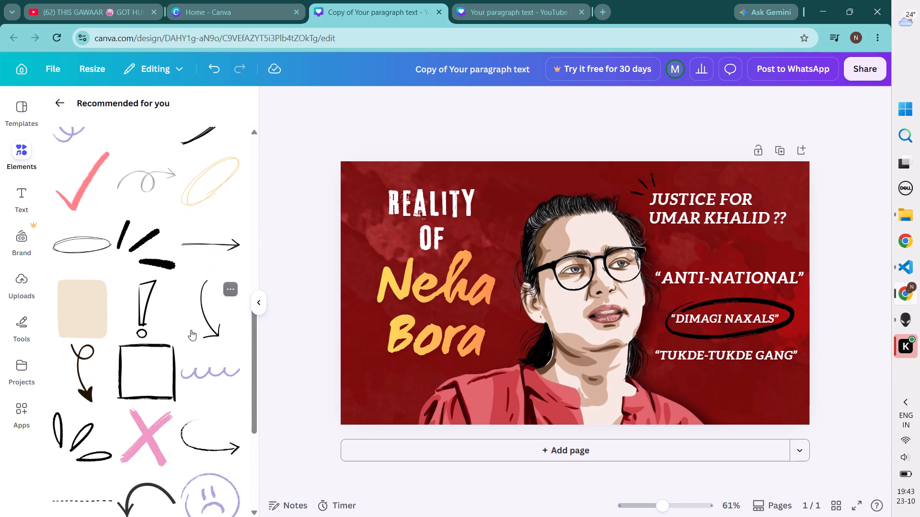
left_click(145, 302)
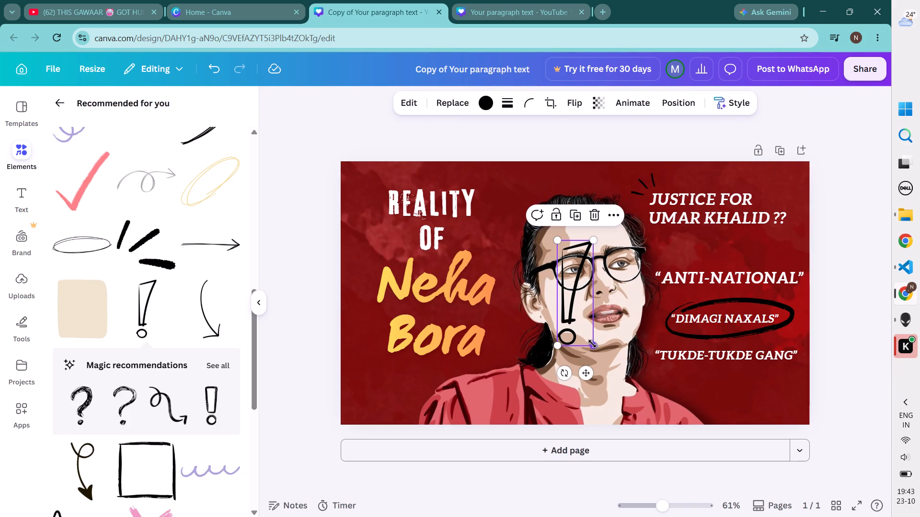
left_click_drag(592, 344, 573, 307)
left_click_drag(567, 265, 497, 339)
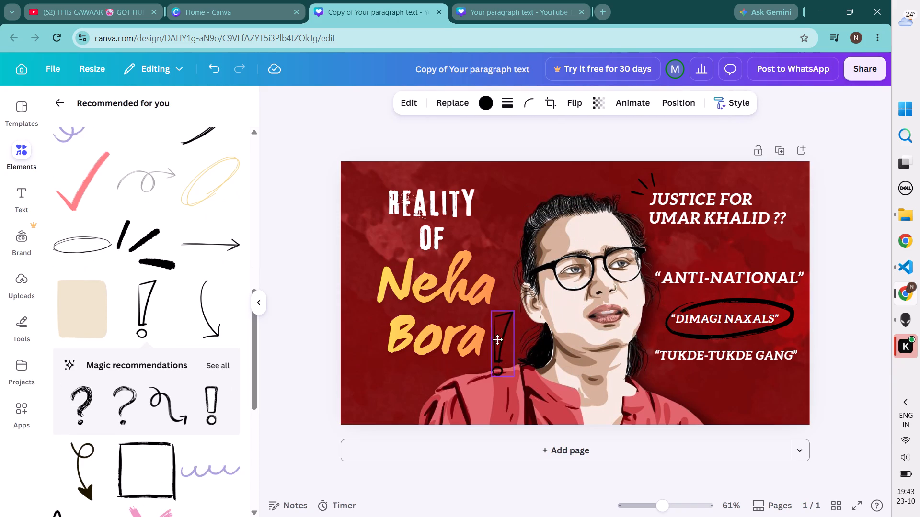
left_click_drag(497, 339, 499, 326)
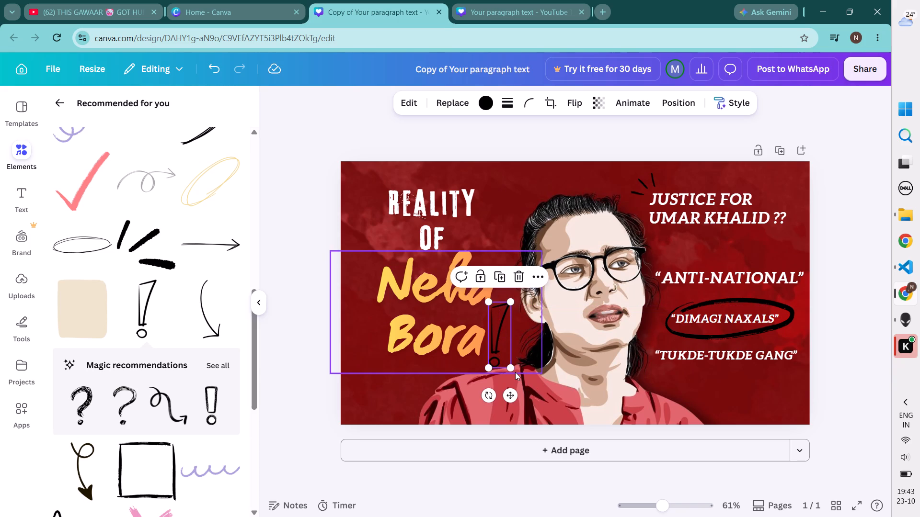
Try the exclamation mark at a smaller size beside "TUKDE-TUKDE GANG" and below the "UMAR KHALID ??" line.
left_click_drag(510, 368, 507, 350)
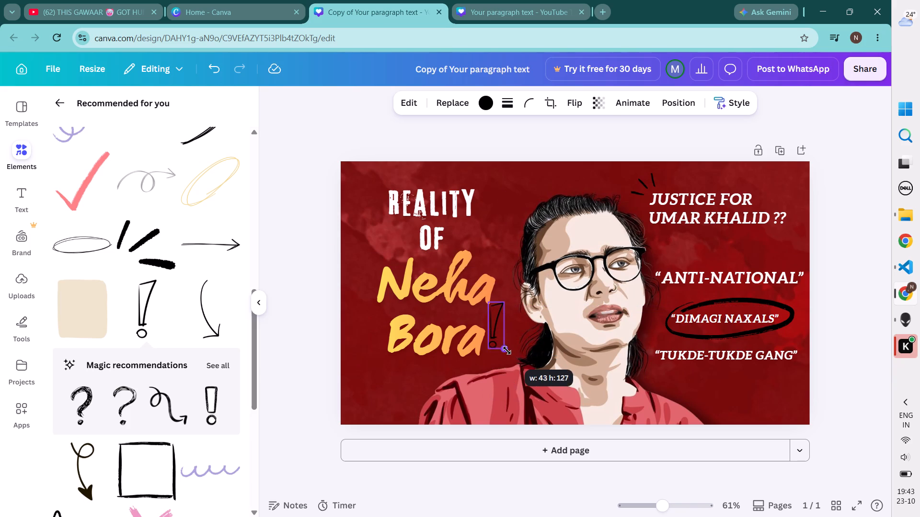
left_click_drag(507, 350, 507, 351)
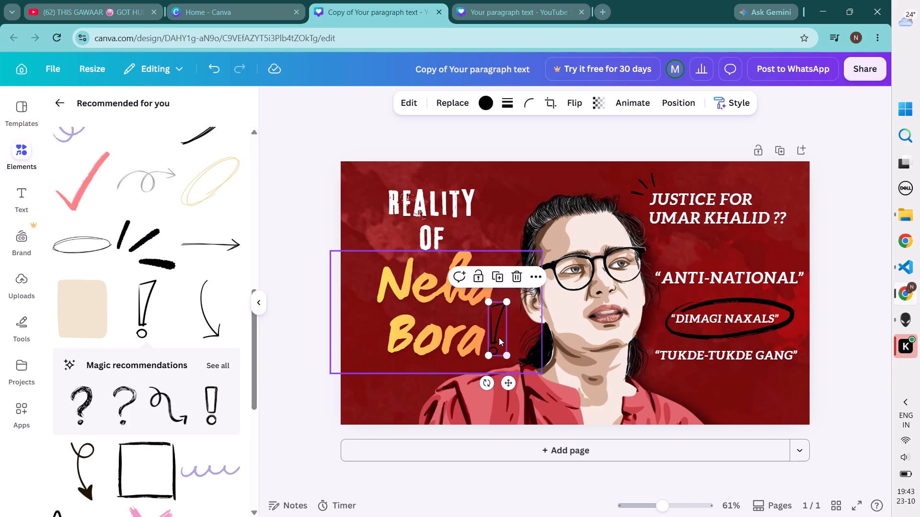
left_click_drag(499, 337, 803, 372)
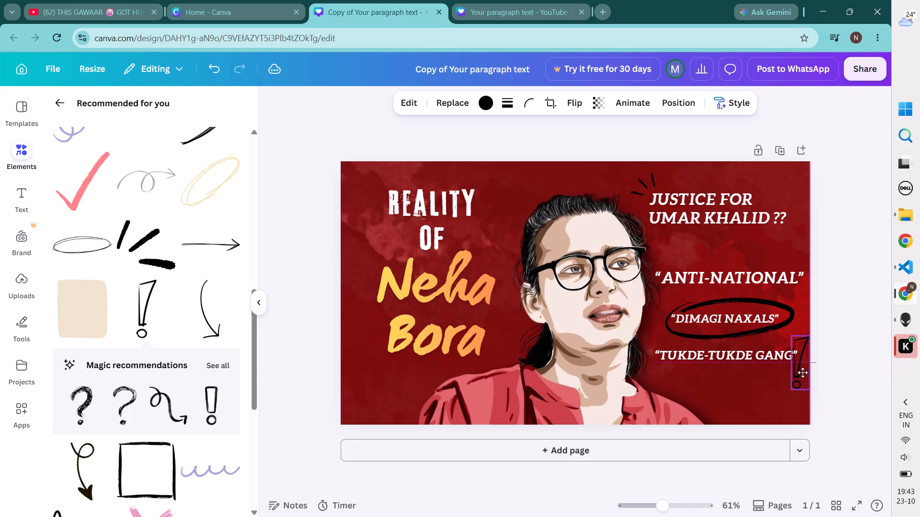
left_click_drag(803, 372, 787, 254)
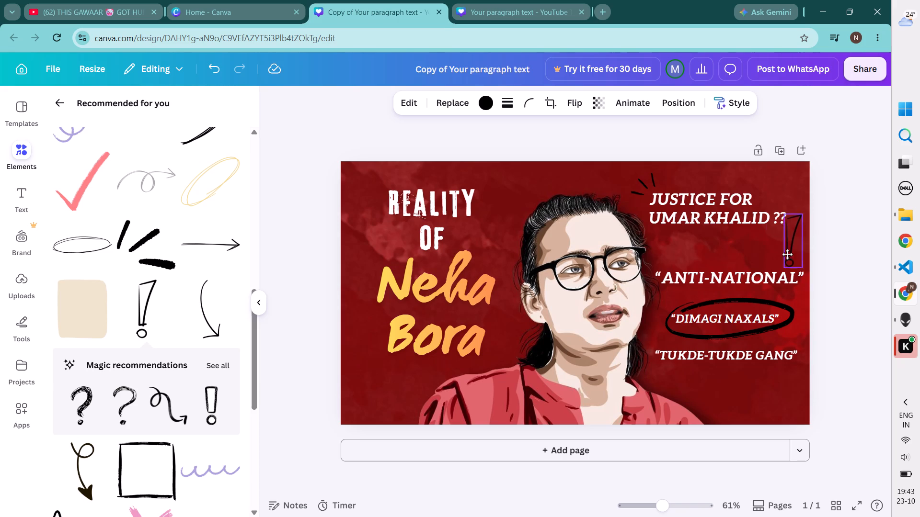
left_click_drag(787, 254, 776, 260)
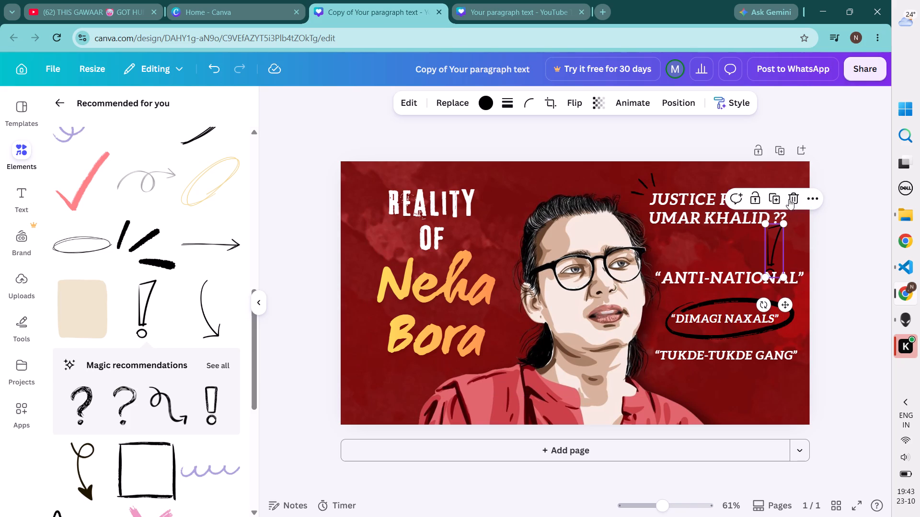
Delete the black hand-drawn exclamation mark from the thumbnail.
left_click(789, 198)
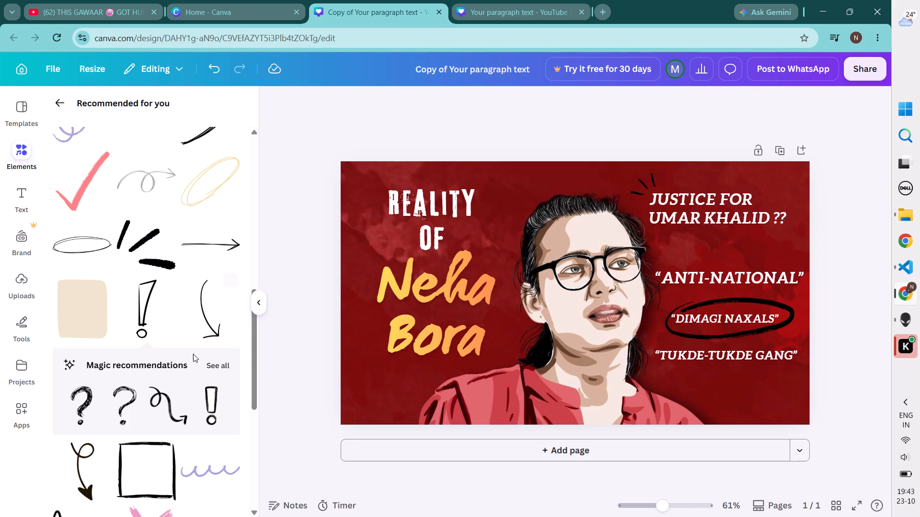
Look through the full sets of recommended and recently used elements for another hand-drawn accent graphic.
scroll(193, 354, "down", 5)
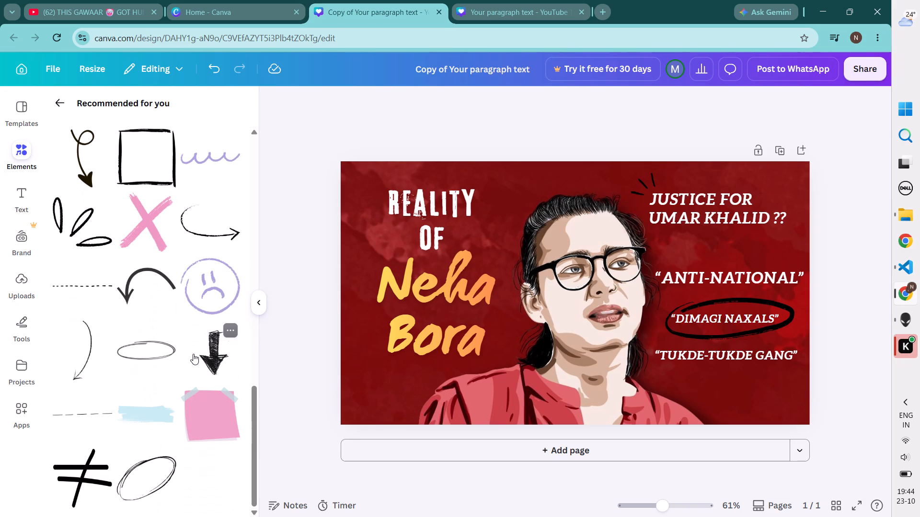
scroll(193, 354, "up", 4)
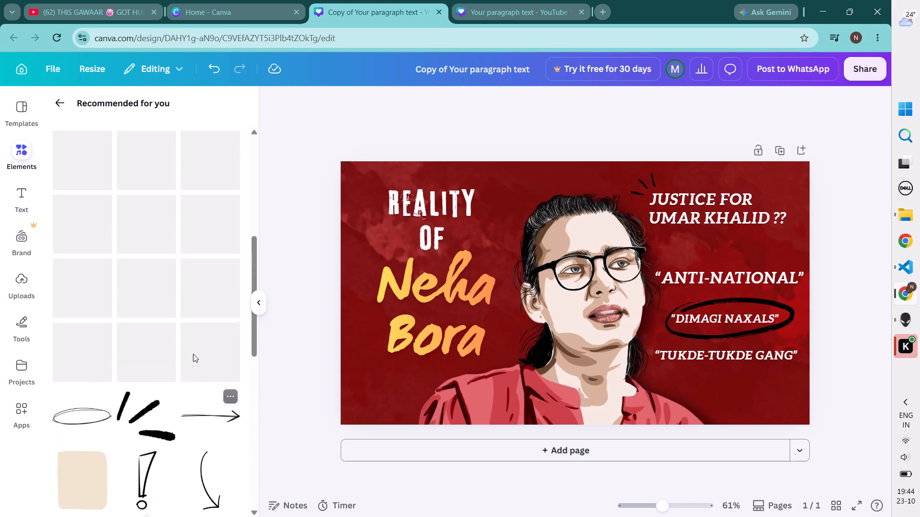
scroll(193, 354, "down", 4)
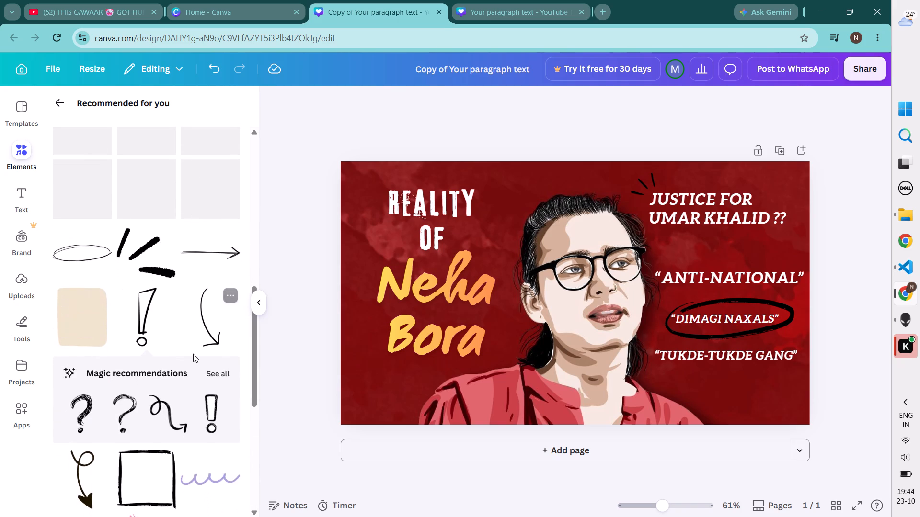
scroll(193, 354, "up", 4)
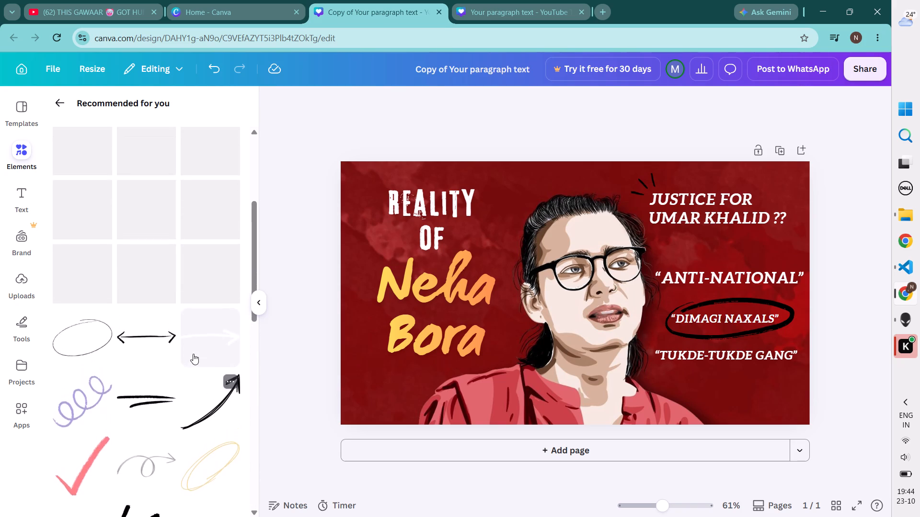
scroll(193, 354, "up", 6)
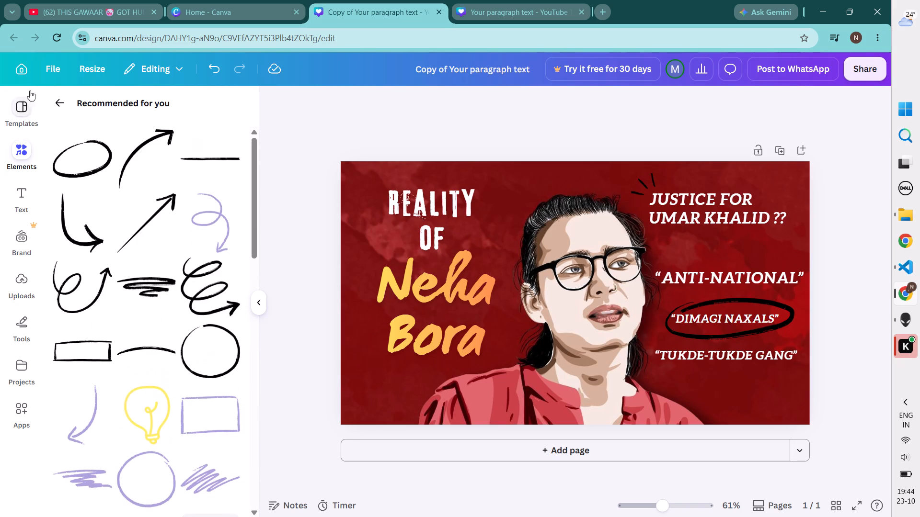
left_click(57, 104)
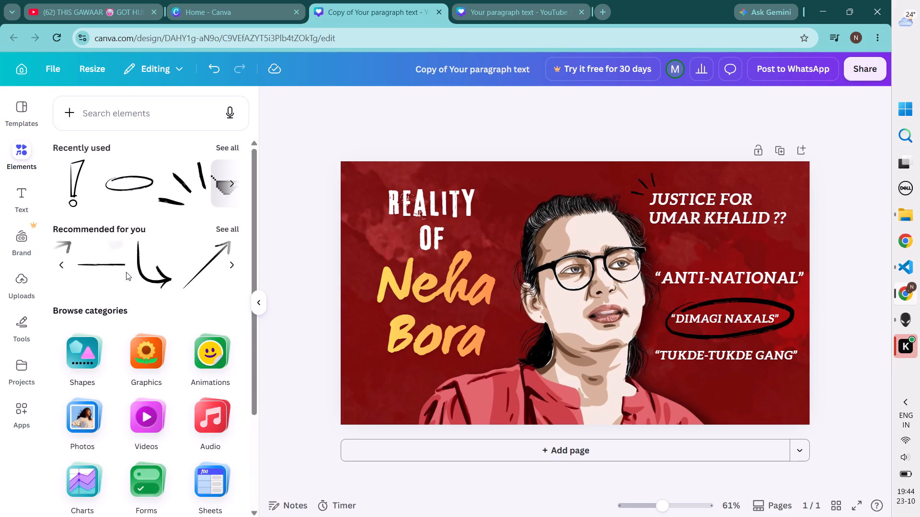
scroll(154, 317, "up", 3)
left_click(230, 145)
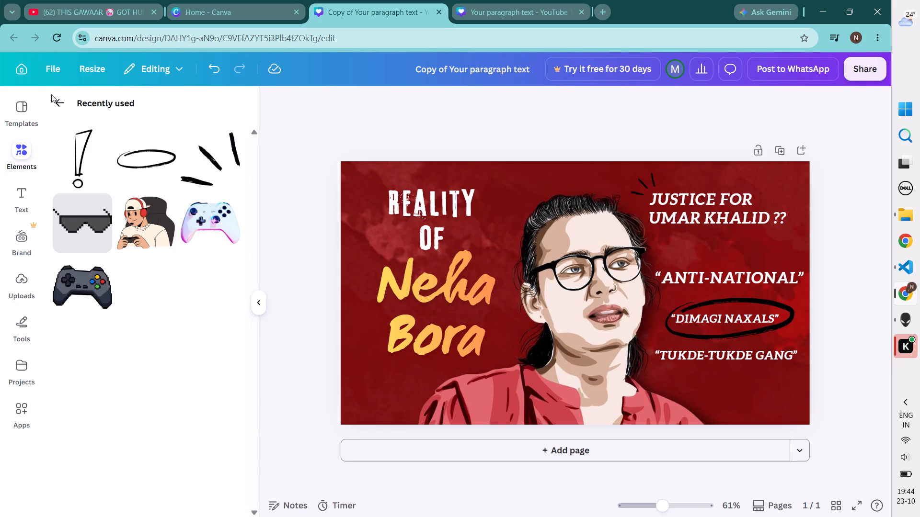
left_click(58, 100)
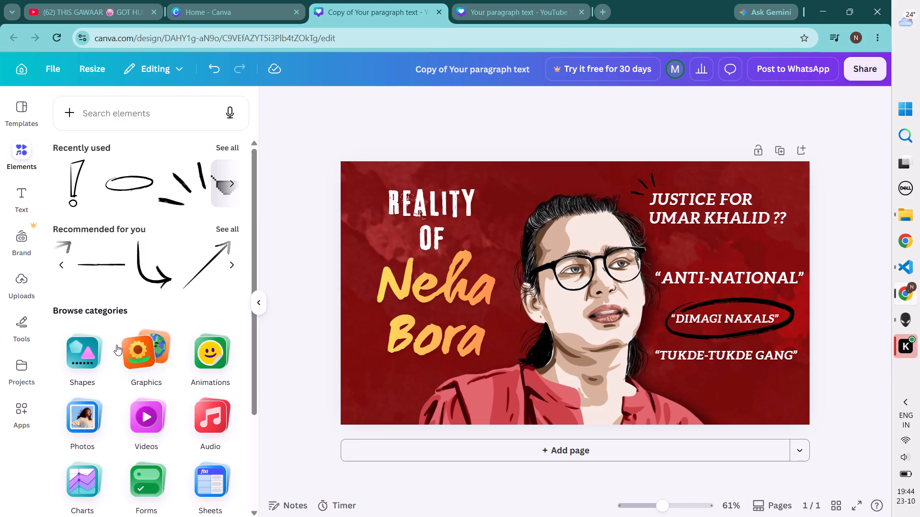
scroll(116, 345, "down", 5)
scroll(116, 345, "up", 4)
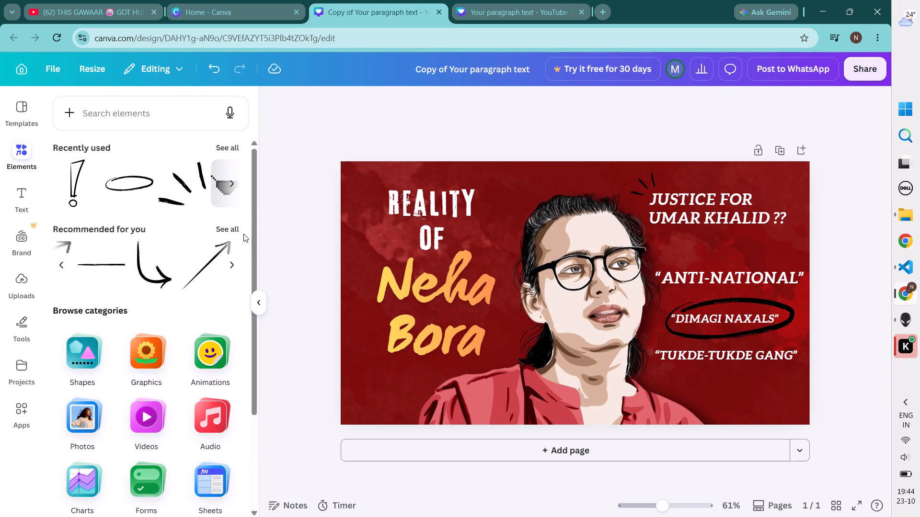
left_click(235, 228)
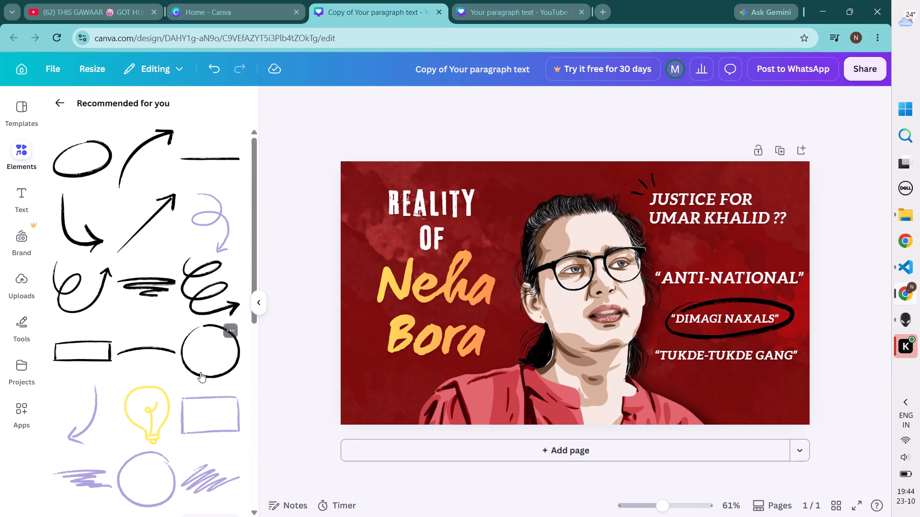
scroll(200, 372, "down", 4)
scroll(200, 372, "up", 1)
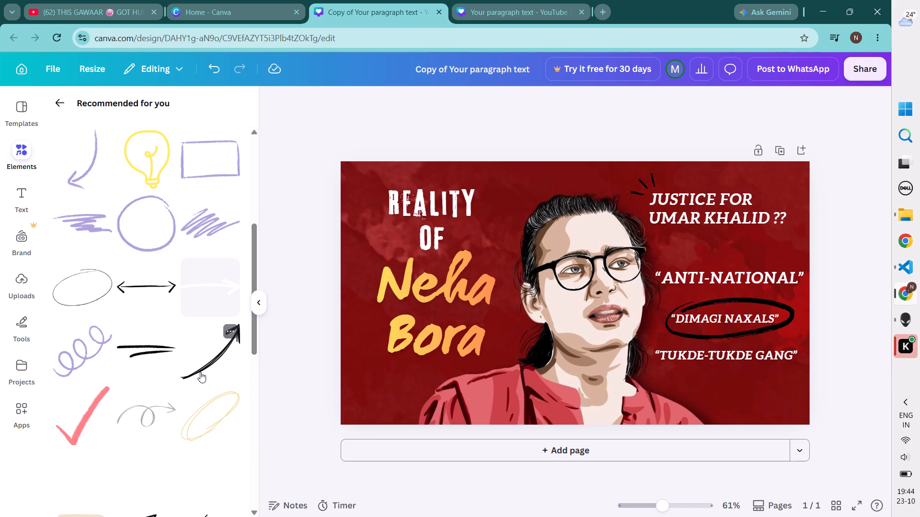
scroll(200, 372, "up", 3)
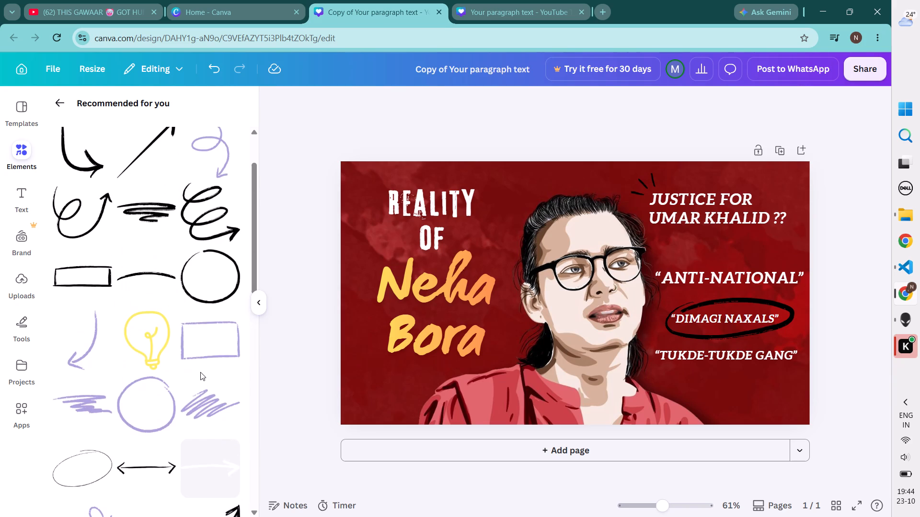
scroll(200, 372, "up", 1)
scroll(200, 372, "down", 2)
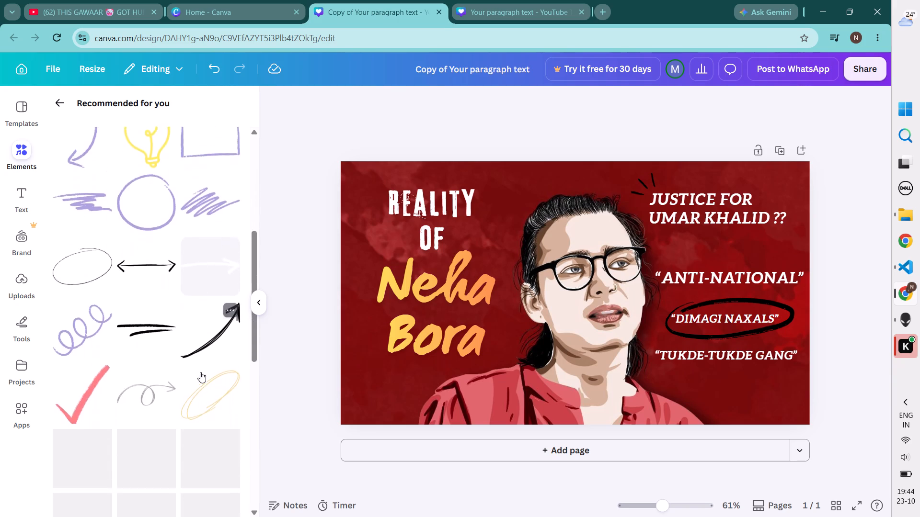
scroll(200, 372, "up", 3)
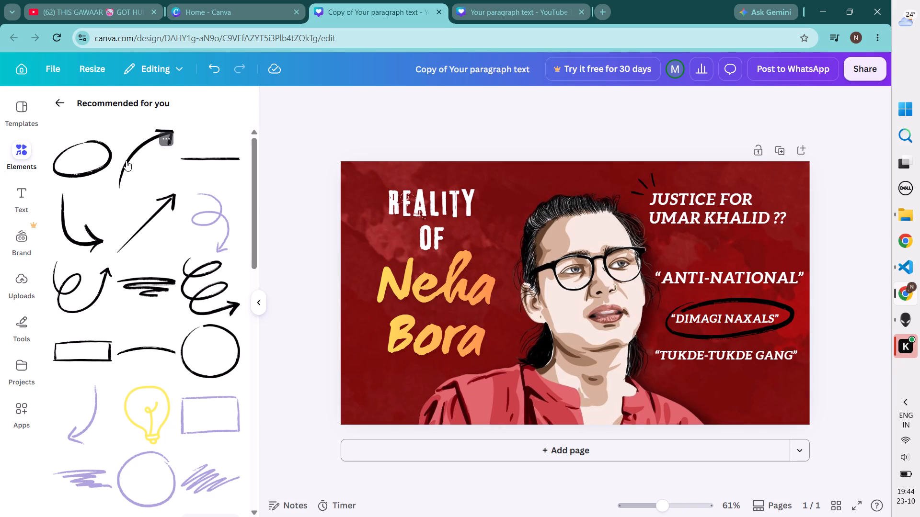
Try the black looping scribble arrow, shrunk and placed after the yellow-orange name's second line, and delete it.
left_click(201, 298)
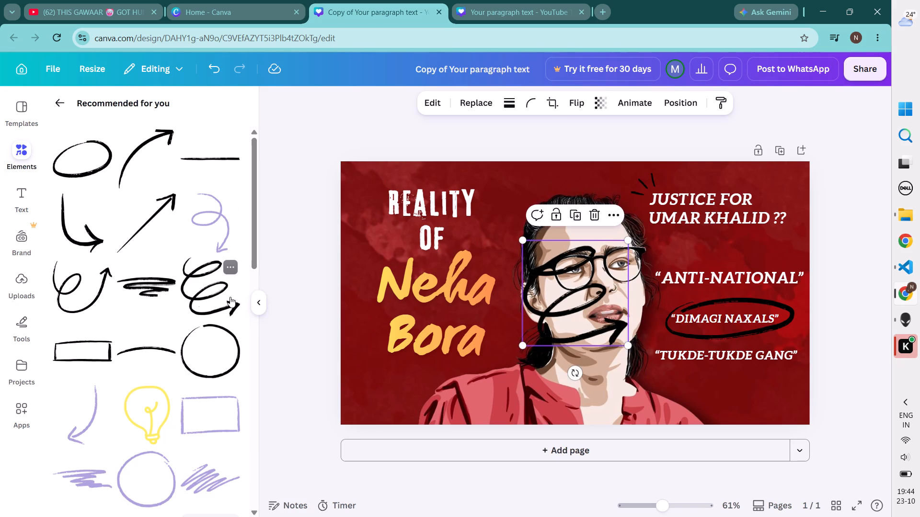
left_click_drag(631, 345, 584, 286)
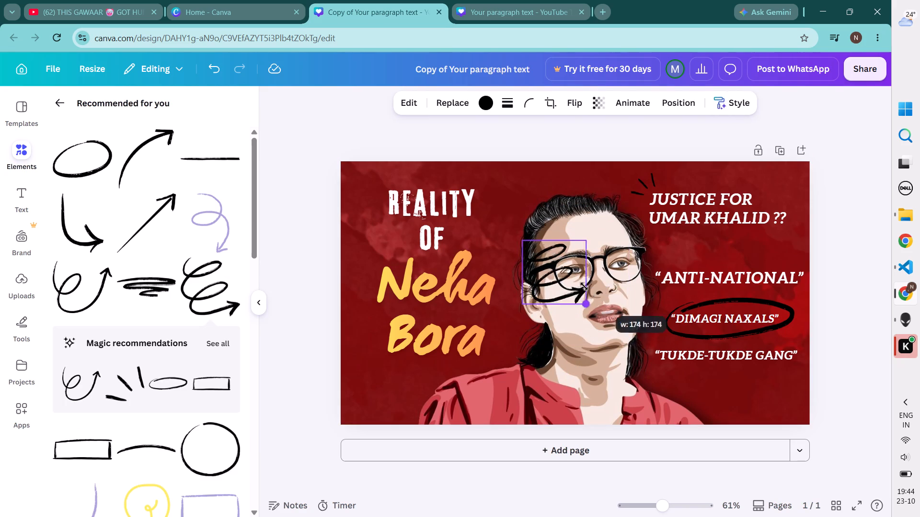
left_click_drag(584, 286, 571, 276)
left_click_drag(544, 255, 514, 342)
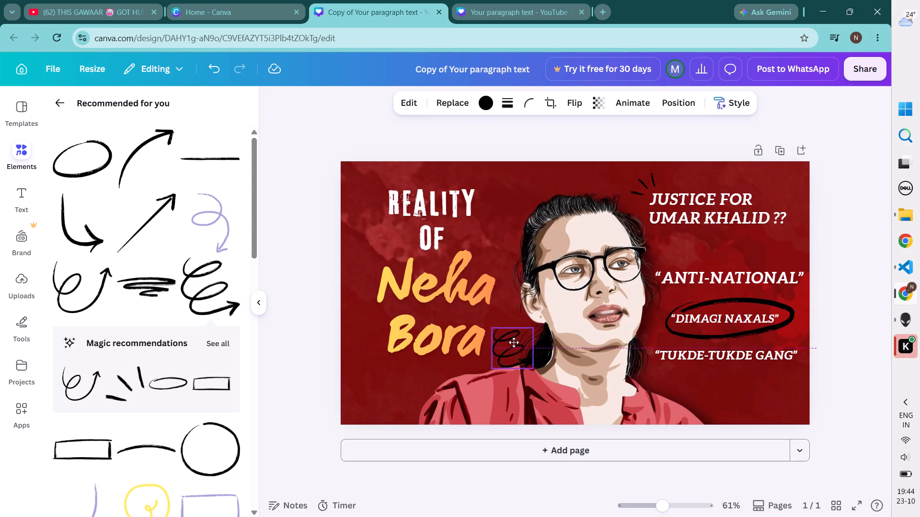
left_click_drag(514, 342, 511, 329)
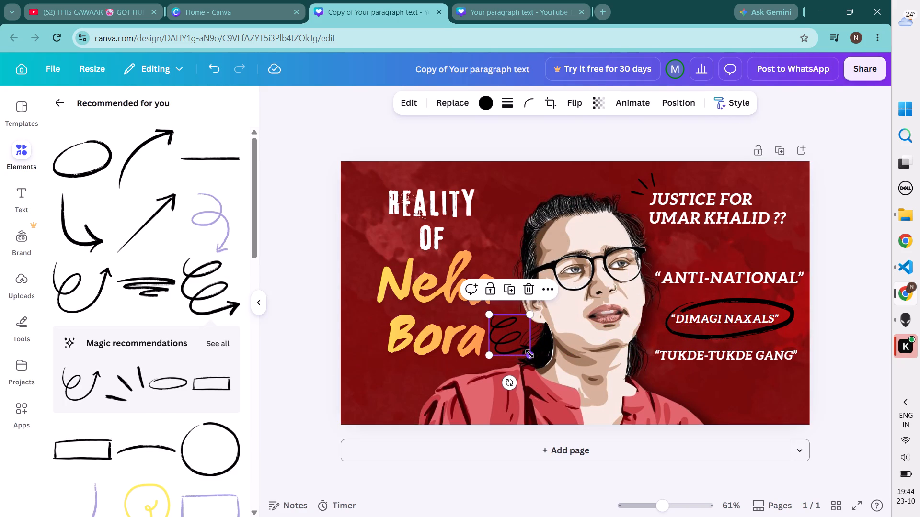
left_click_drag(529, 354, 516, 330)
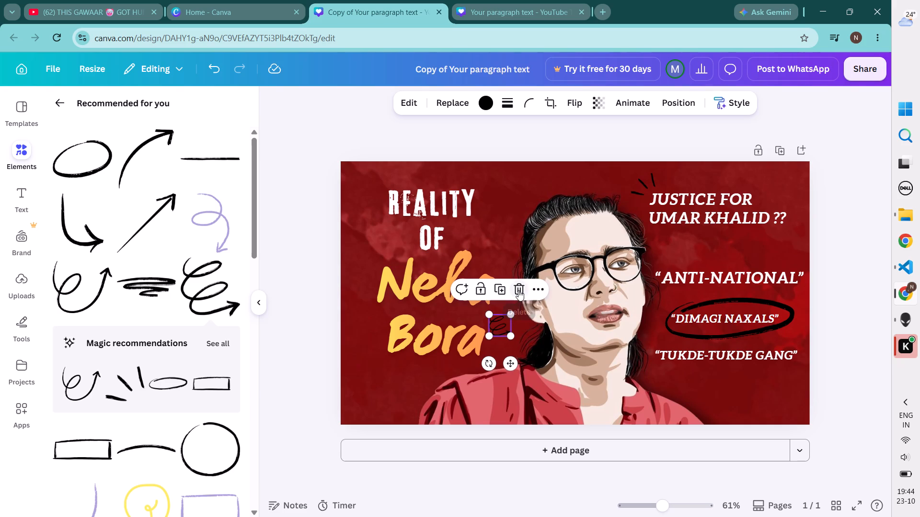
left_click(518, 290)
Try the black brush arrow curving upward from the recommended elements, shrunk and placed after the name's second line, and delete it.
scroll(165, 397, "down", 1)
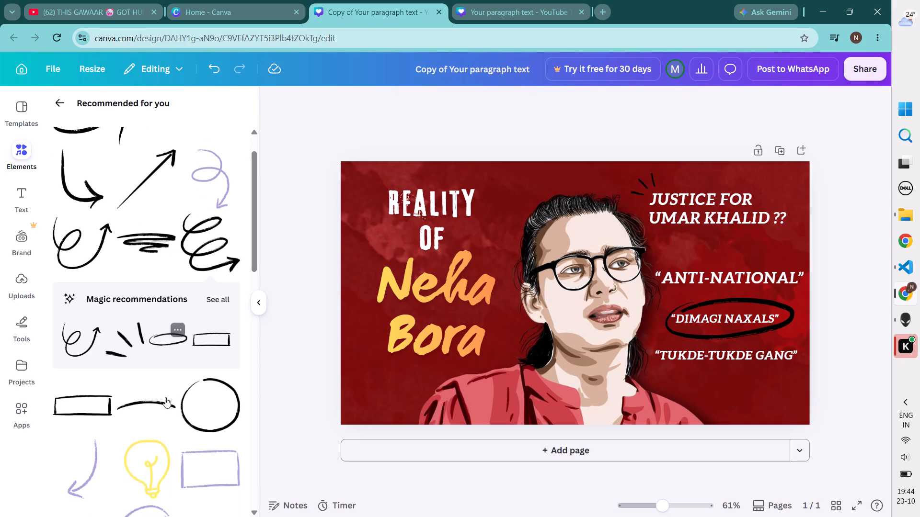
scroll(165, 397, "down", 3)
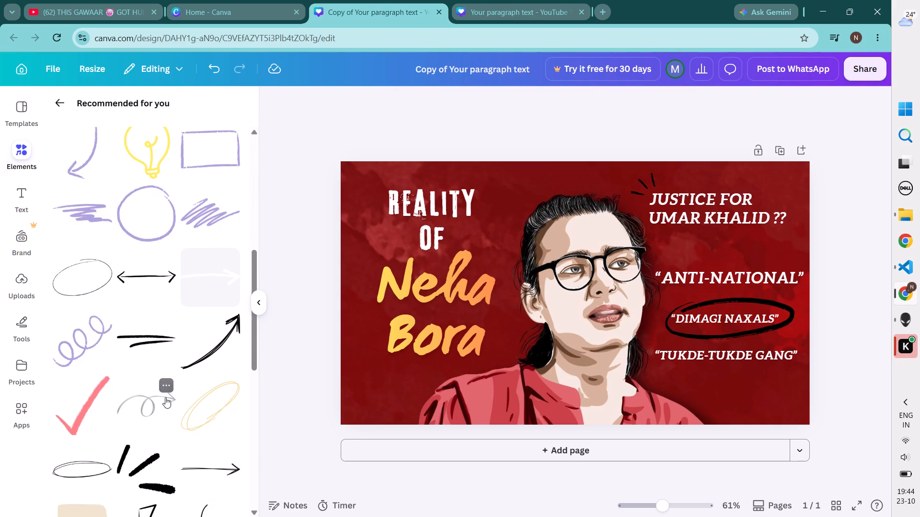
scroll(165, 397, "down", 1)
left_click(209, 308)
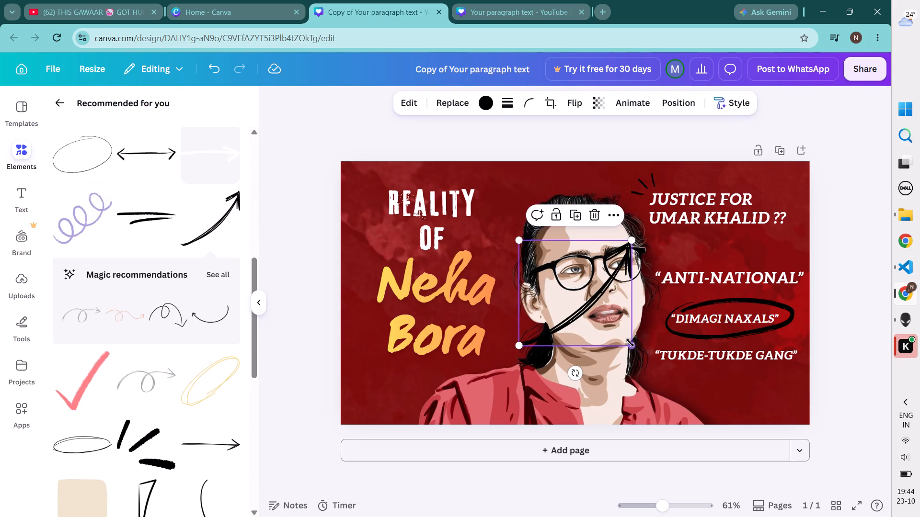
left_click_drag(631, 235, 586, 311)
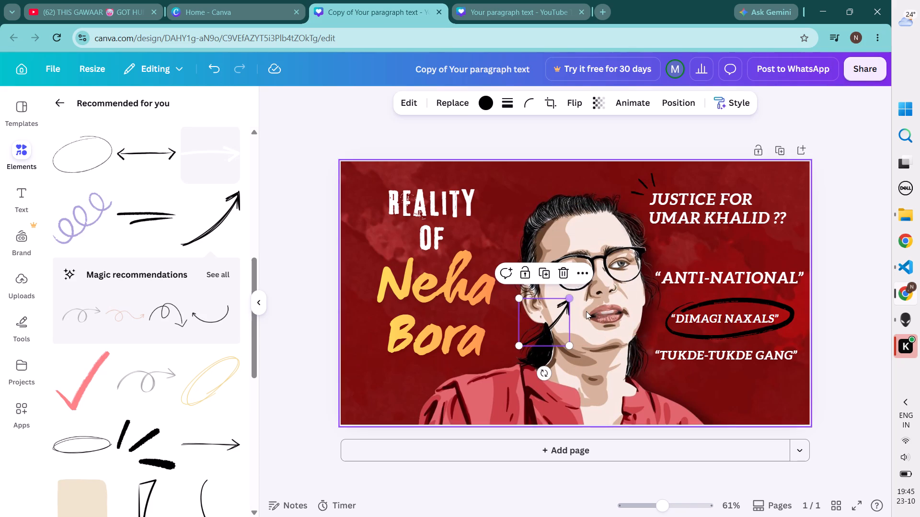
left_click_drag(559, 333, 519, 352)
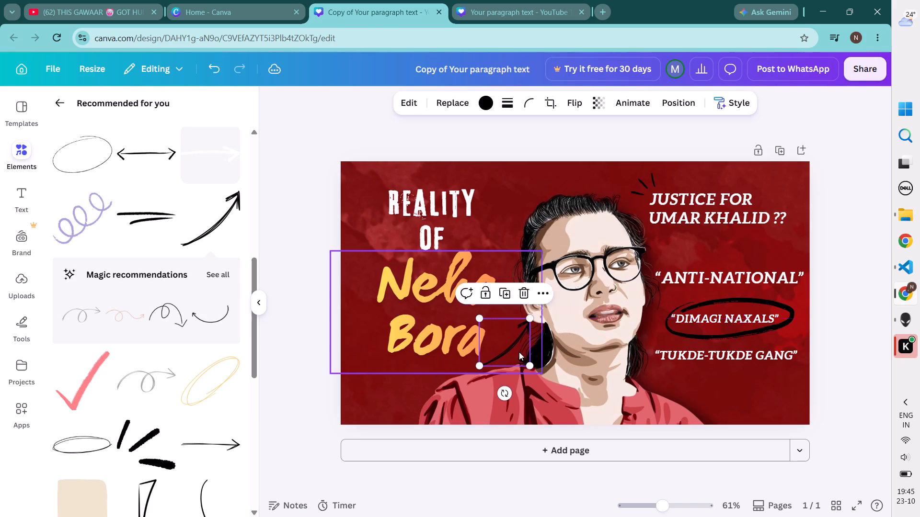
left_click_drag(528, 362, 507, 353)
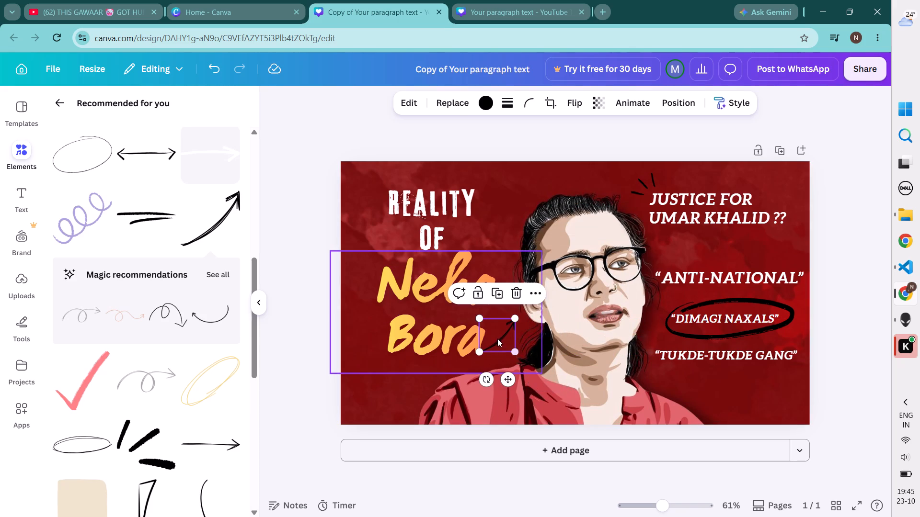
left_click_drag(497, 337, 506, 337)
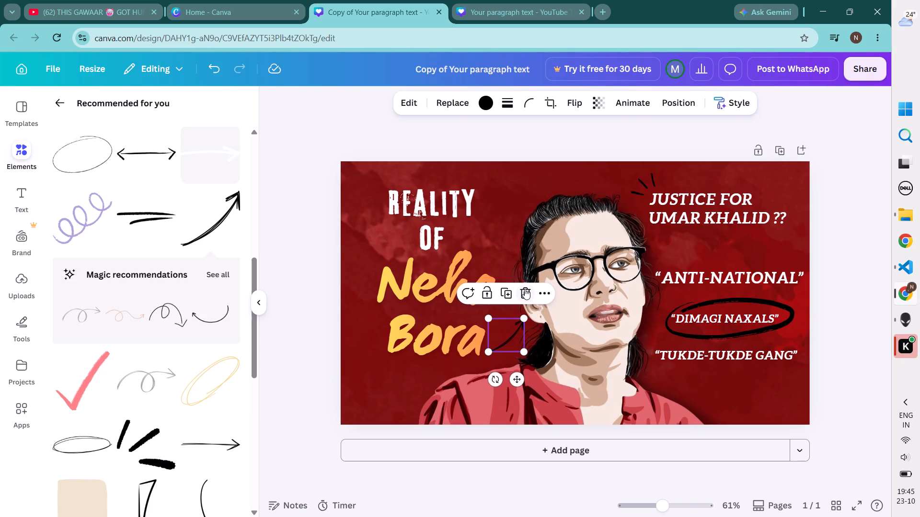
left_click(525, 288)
Look through the rest of the recommended elements for another accent graphic, and return to the elements overview.
scroll(201, 406, "down", 2)
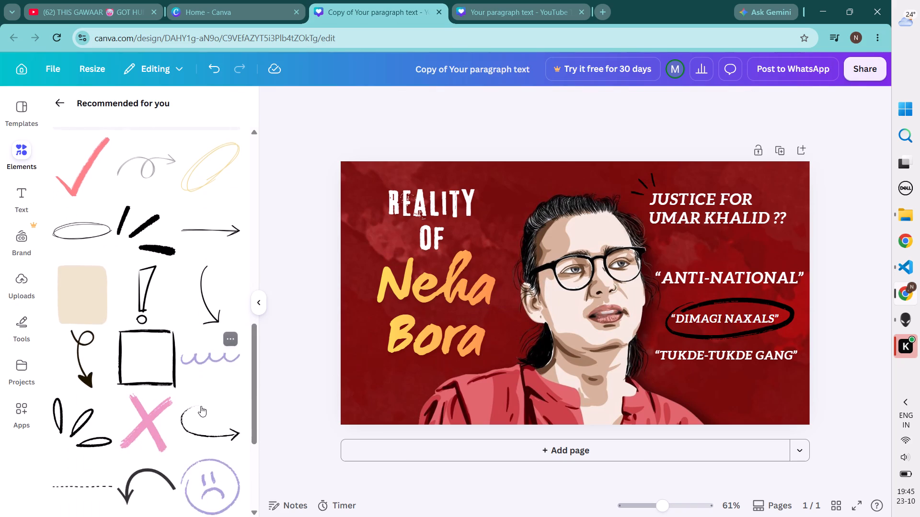
scroll(201, 406, "down", 1)
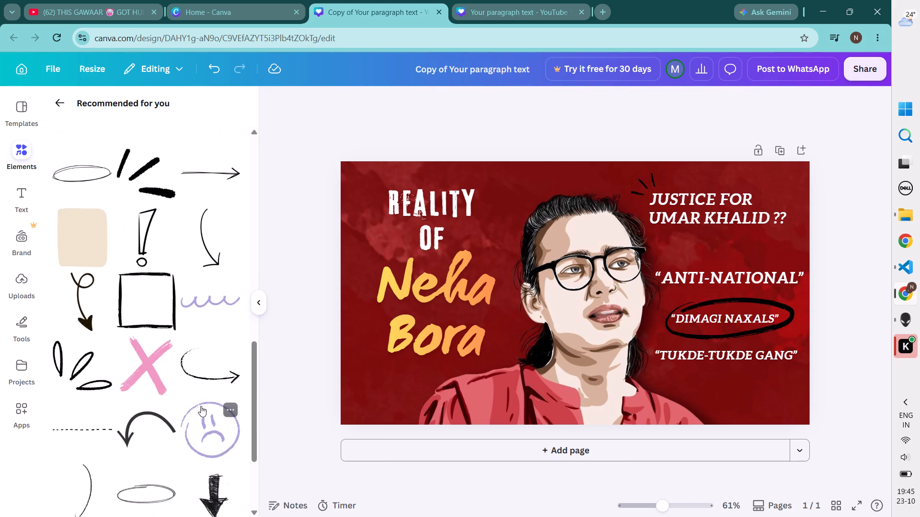
scroll(201, 406, "down", 1)
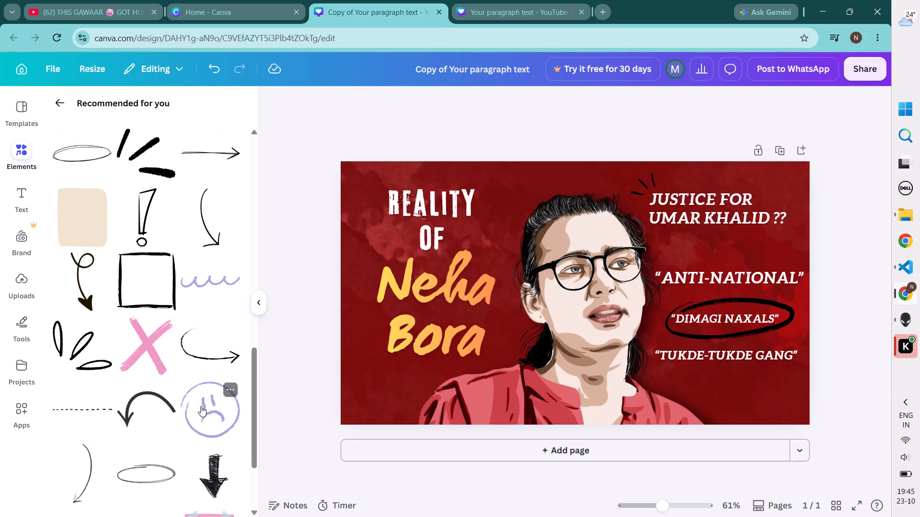
scroll(201, 406, "down", 3)
scroll(201, 406, "up", 5)
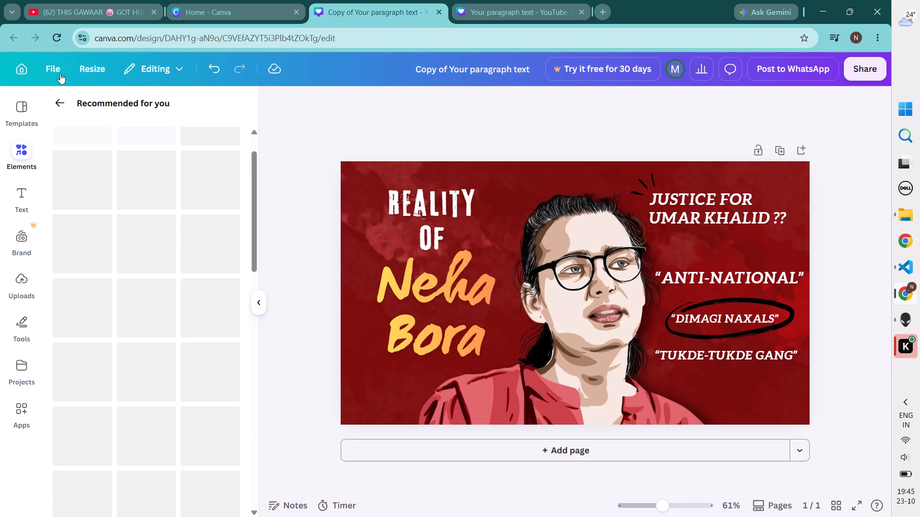
left_click(63, 99)
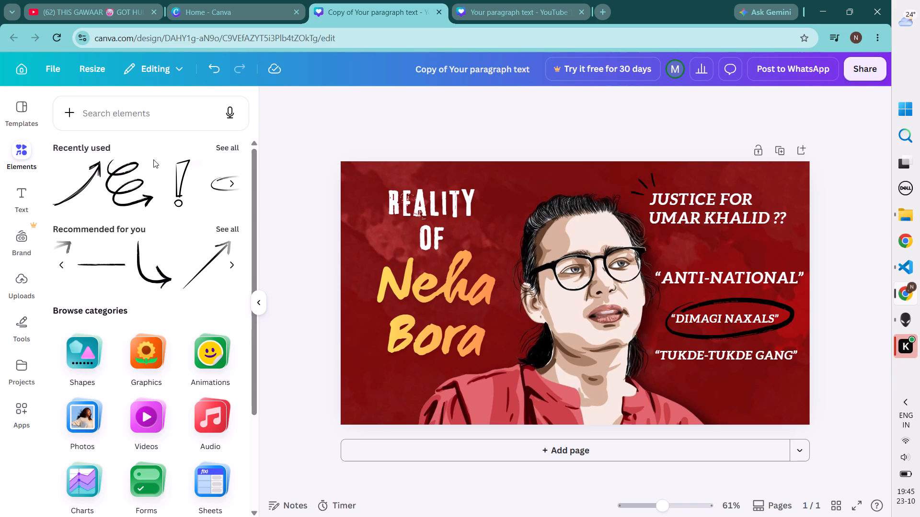
Search the elements for "shocking" and look through the results, including the Shapes category.
left_click(167, 122)
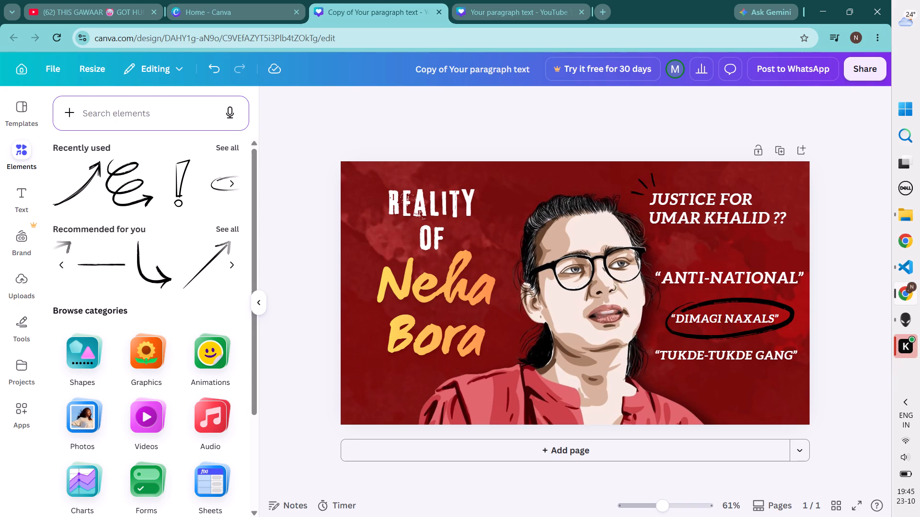
type("shocking")
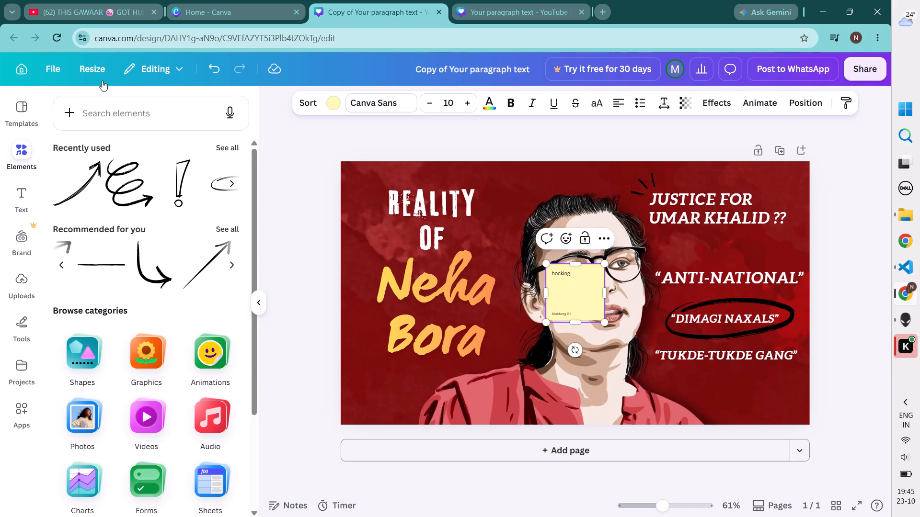
left_click(97, 112)
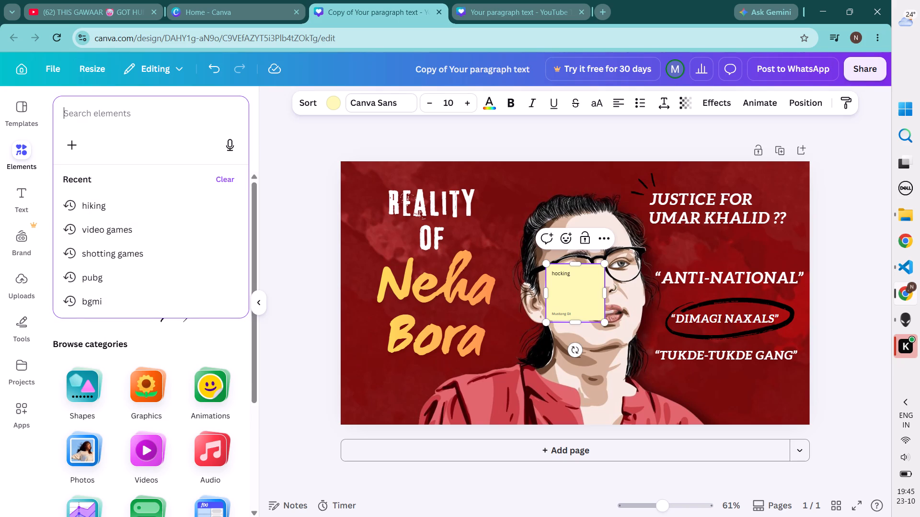
type("shocking")
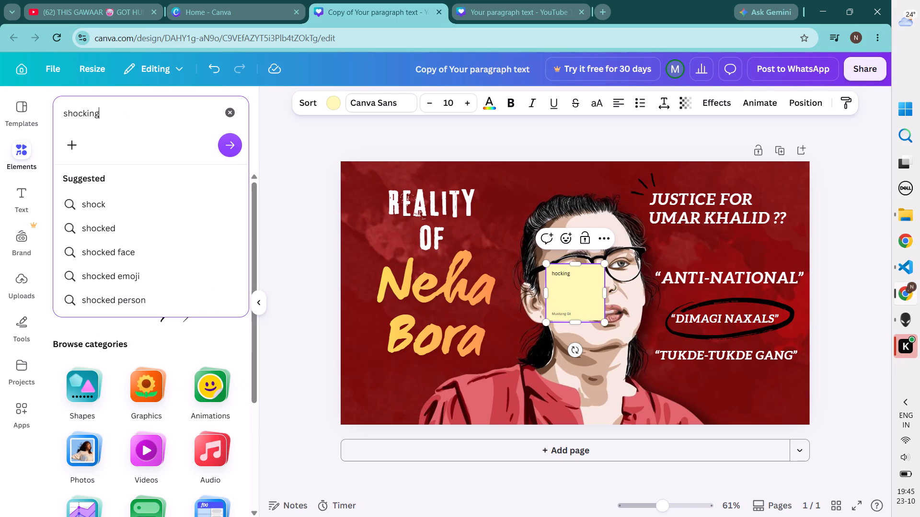
key("Return")
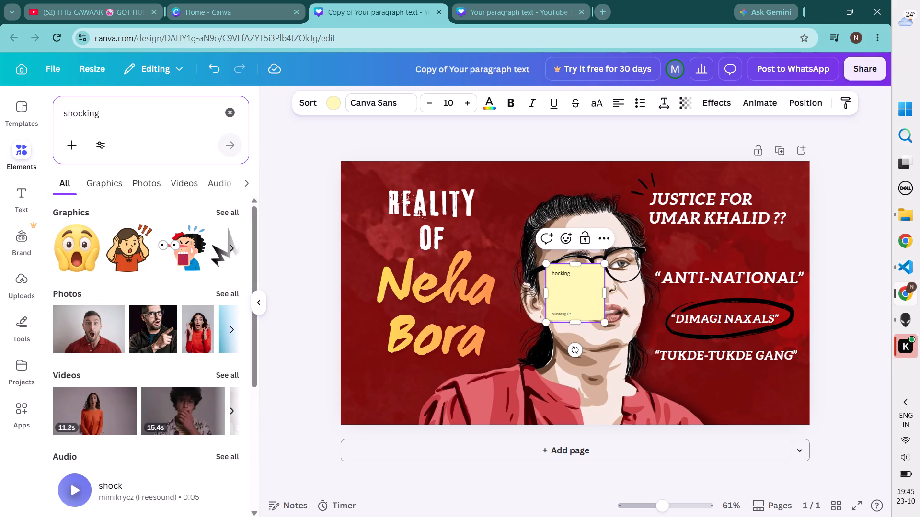
scroll(140, 208, "down", 3)
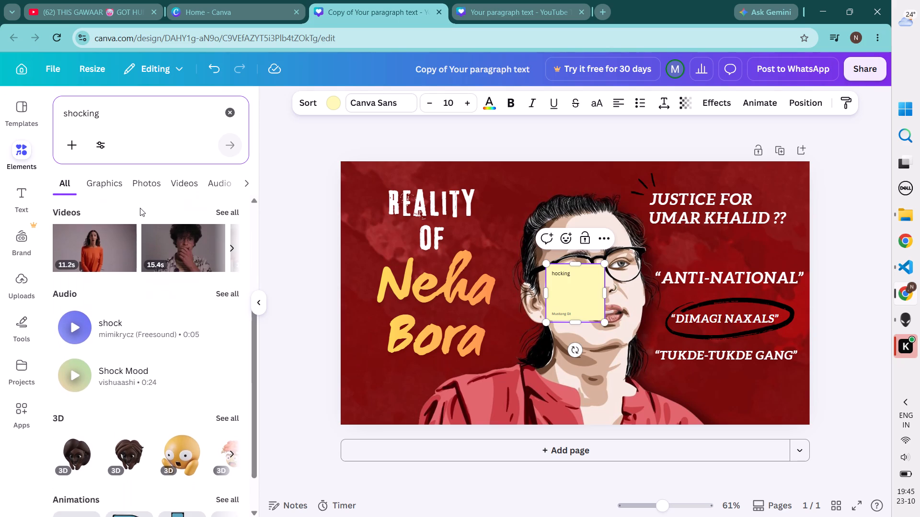
scroll(140, 208, "down", 3)
scroll(140, 208, "up", 5)
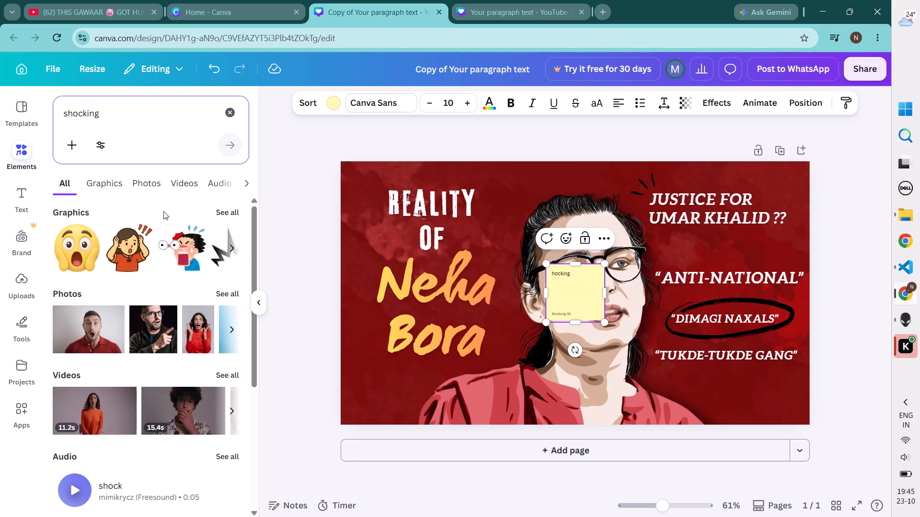
scroll(173, 185, "left", 3)
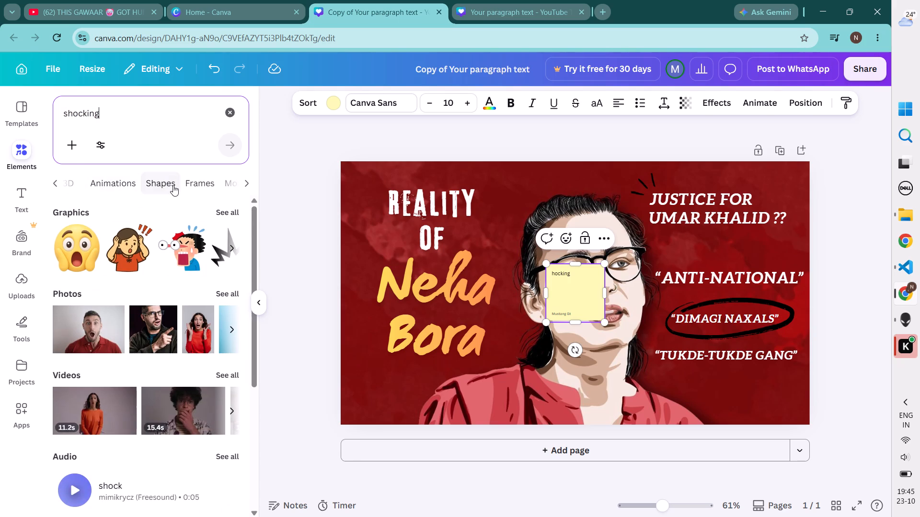
scroll(173, 185, "left", 1)
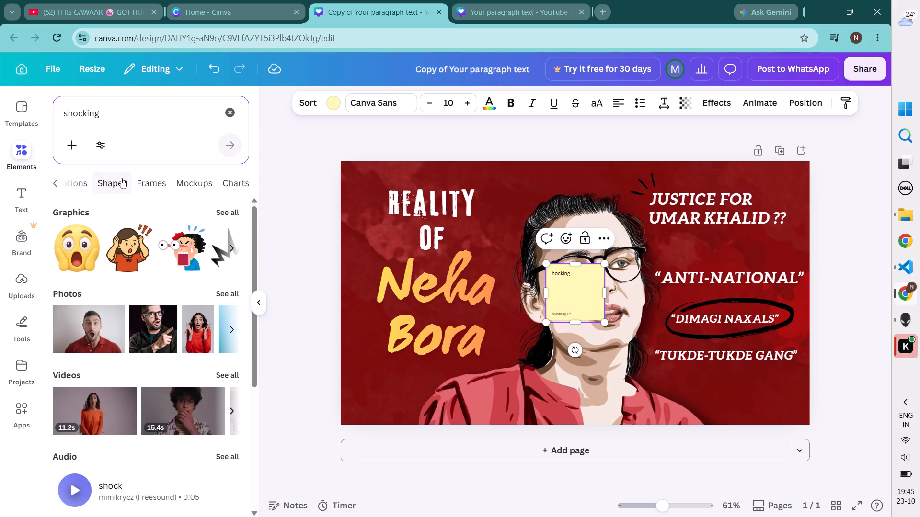
left_click(121, 178)
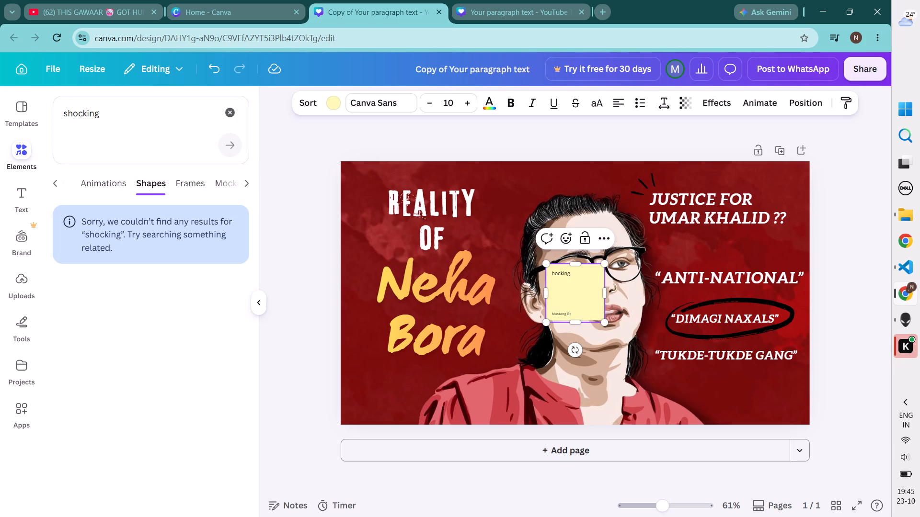
Change the element search to the suggested term "shocked emoji".
left_click(152, 116)
key("BackSpace")
key("BackSpace")
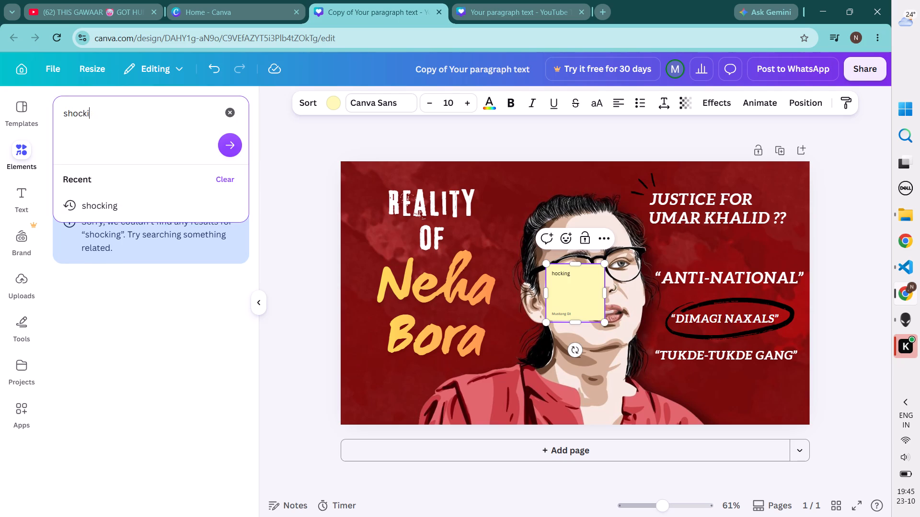
key("BackSpace")
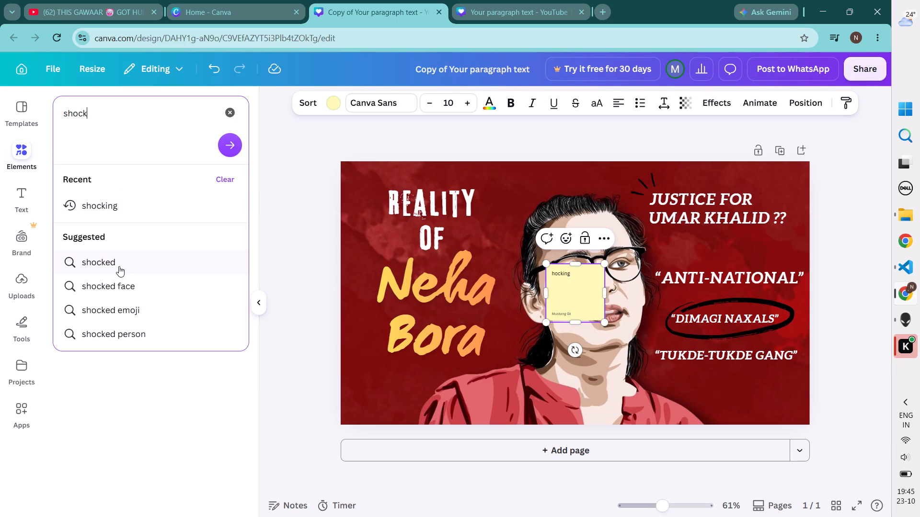
left_click(133, 310)
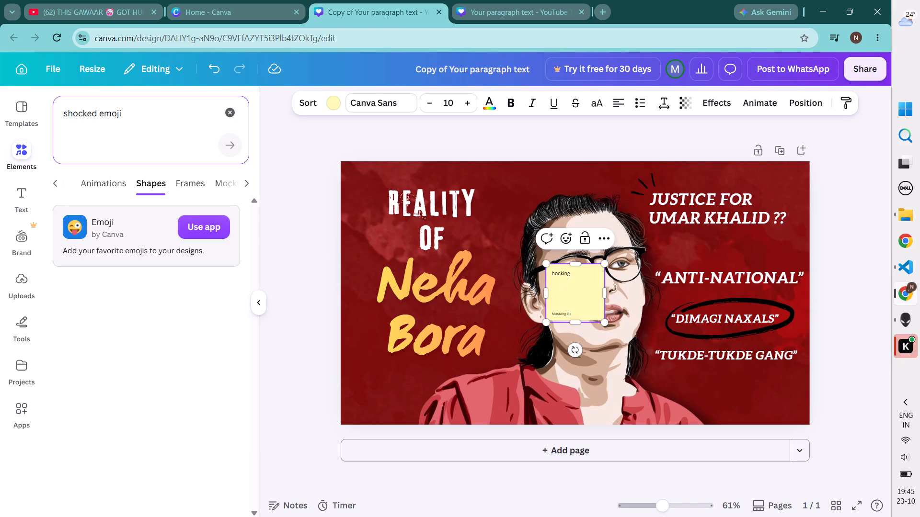
Delete the stray yellow sticky note covering the portrait's face.
left_click_drag(611, 247, 608, 242)
left_click(608, 242)
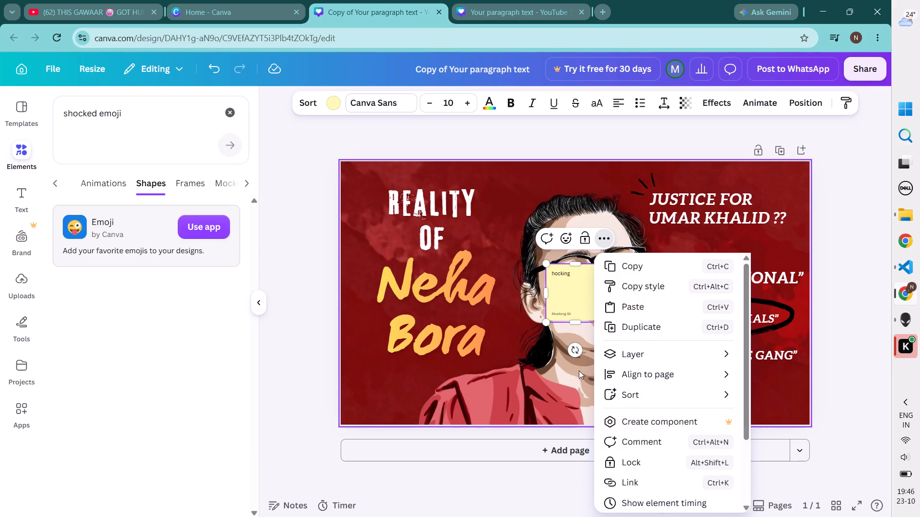
left_click(561, 362)
left_click_drag(552, 235, 569, 319)
key("Delete")
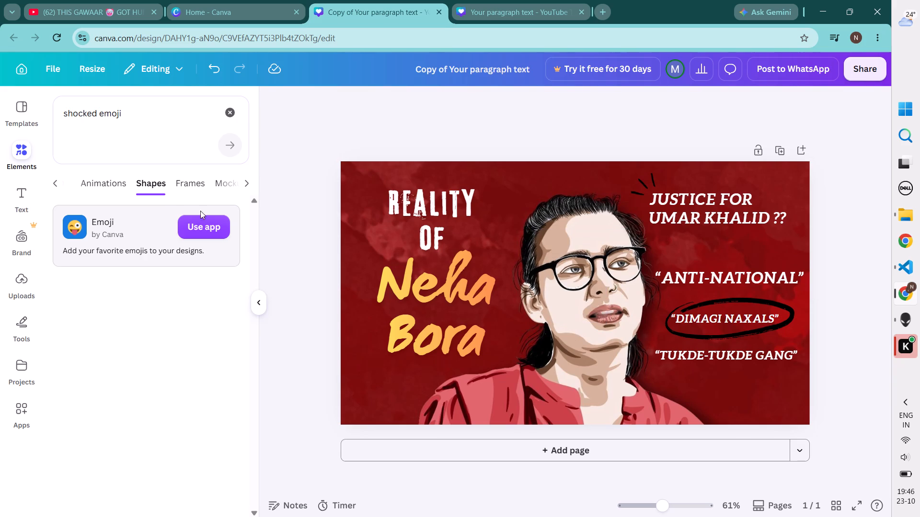
Examine the shocked emoji results across animations, 3D, videos, photos and graphics, ending with all categories.
left_click(108, 182)
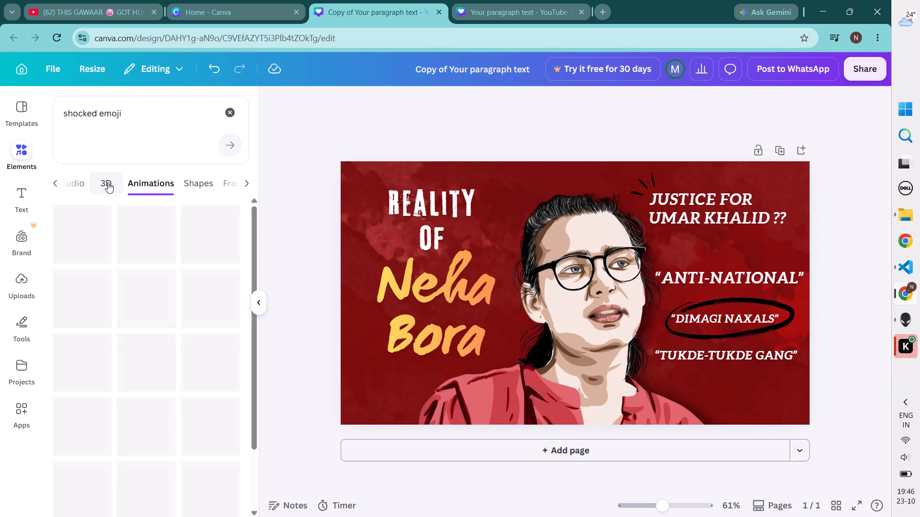
left_click(103, 182)
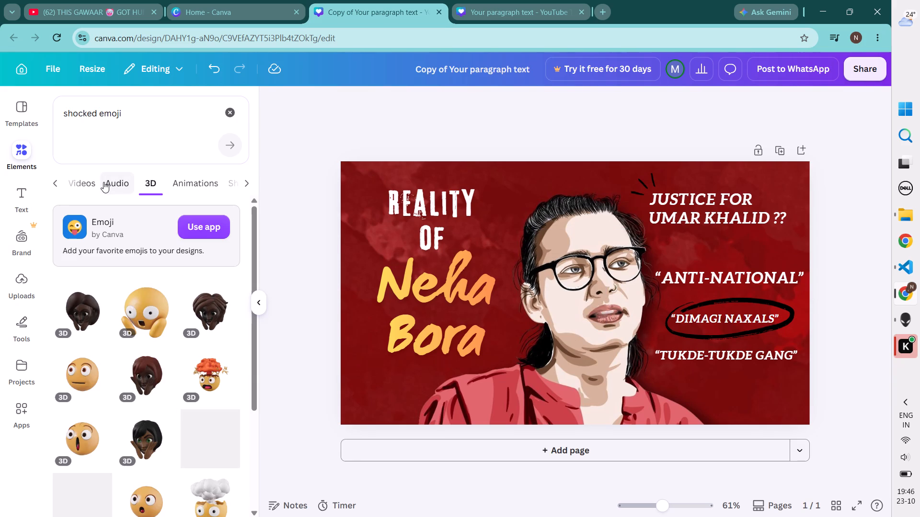
left_click(87, 179)
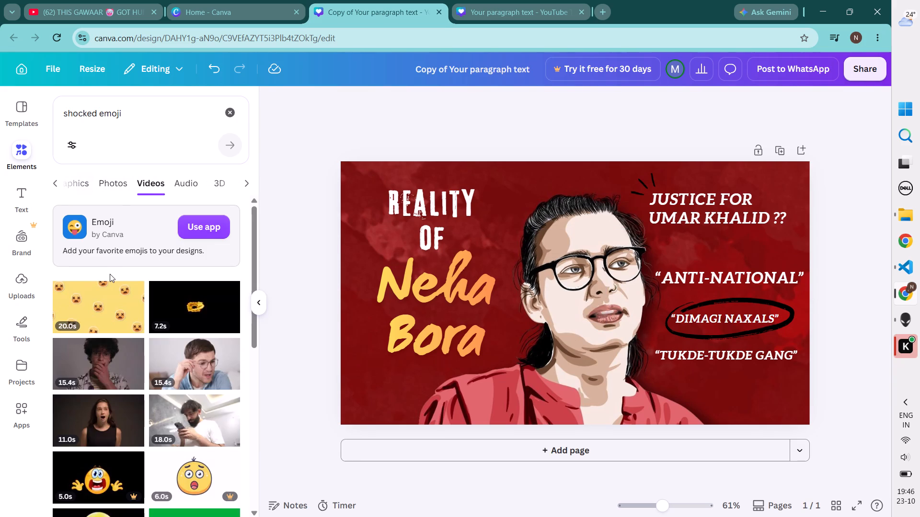
left_click(119, 184)
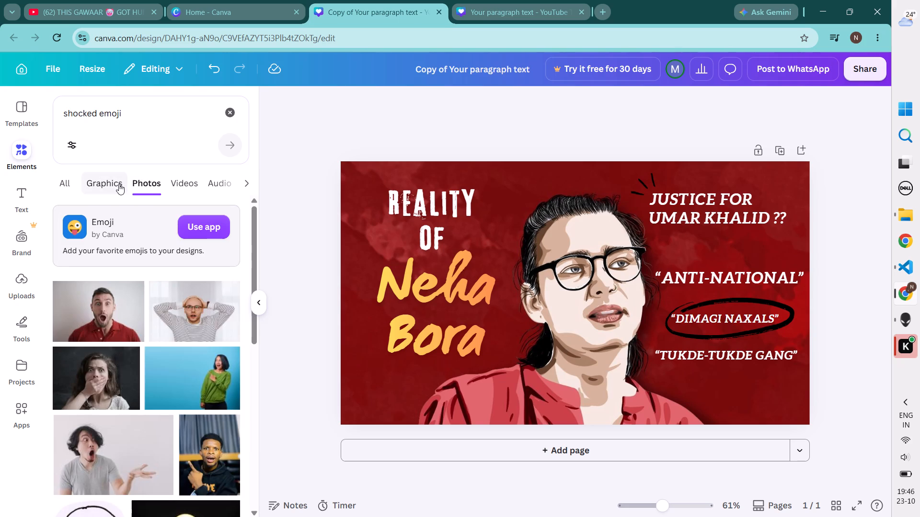
scroll(119, 184, "down", 3)
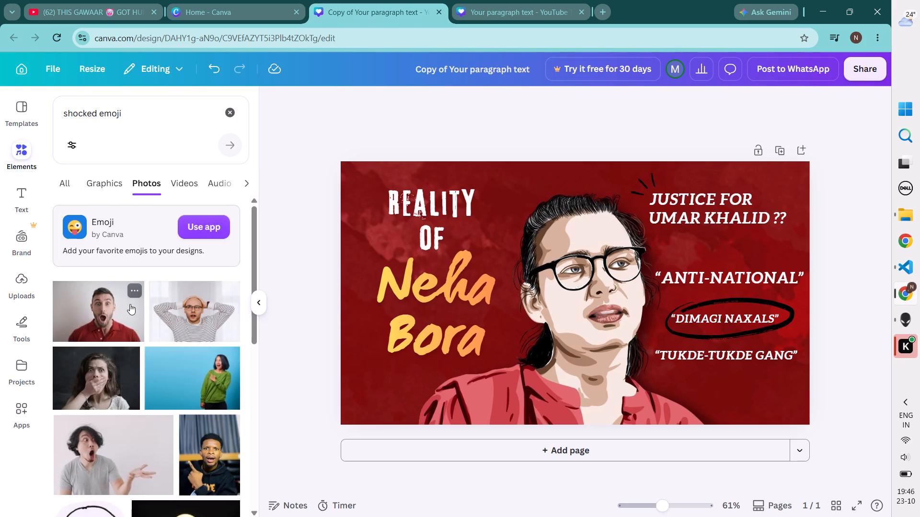
scroll(146, 371, "down", 4)
scroll(146, 371, "up", 8)
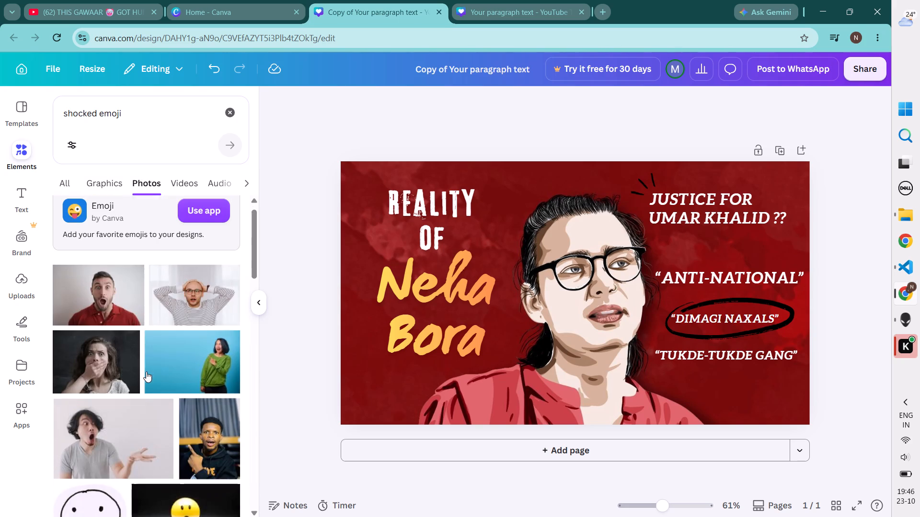
left_click(107, 172)
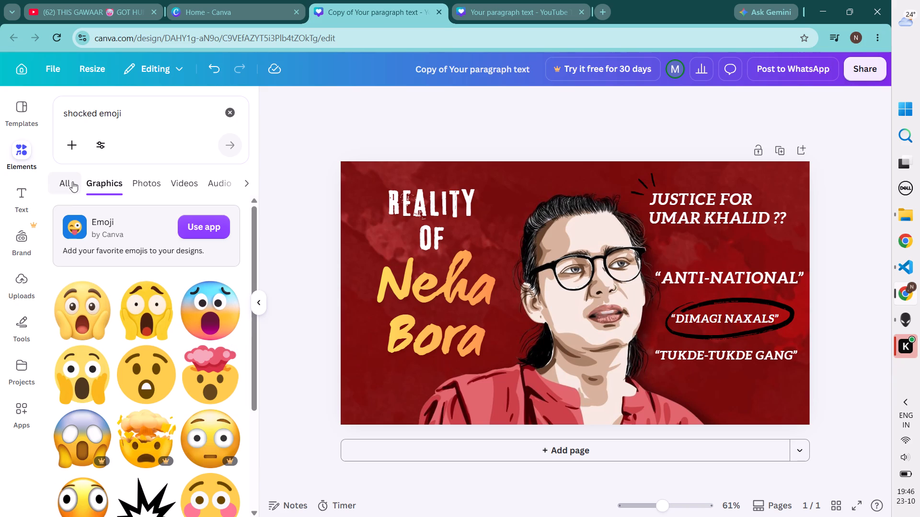
scroll(121, 263, "down", 6)
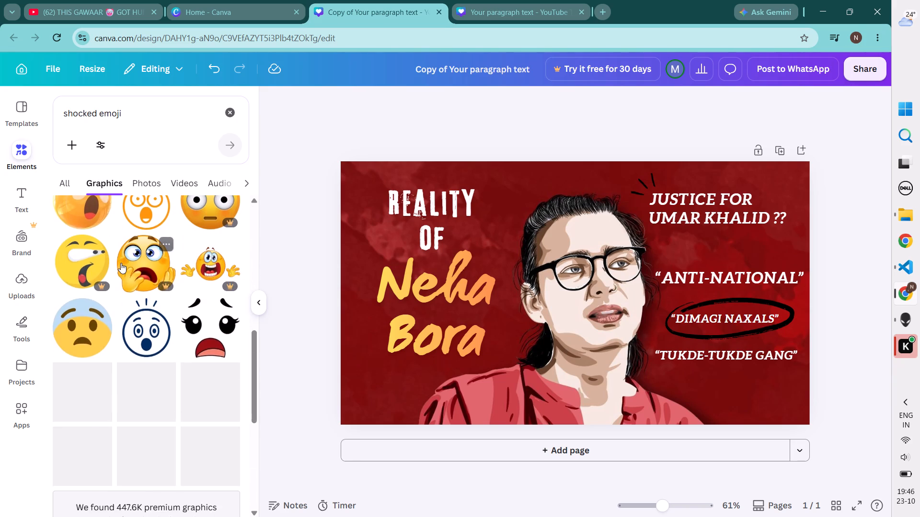
scroll(121, 263, "up", 9)
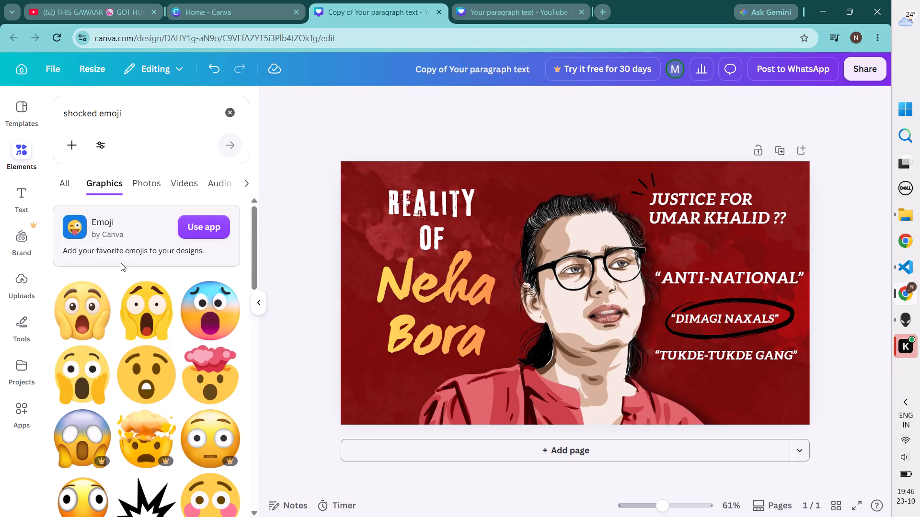
left_click(64, 173)
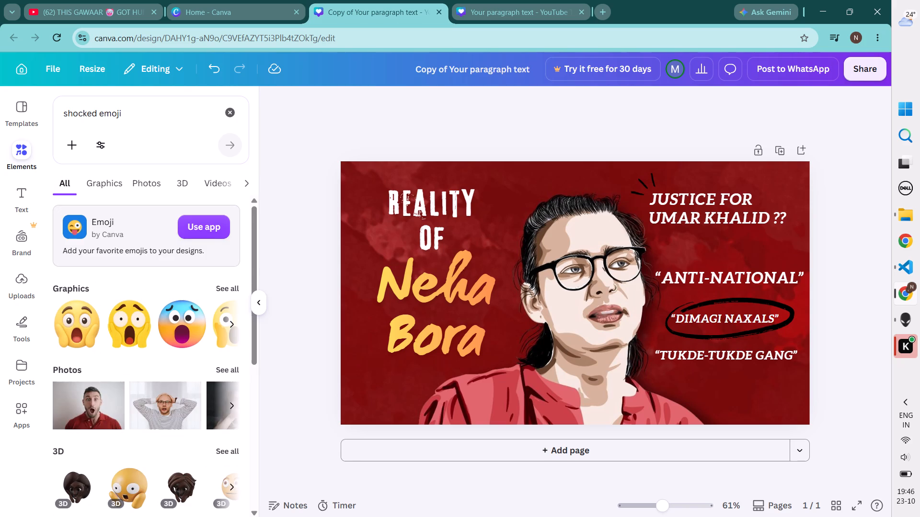
Search the elements for "clown face" and look through the graphics found.
left_click(136, 111)
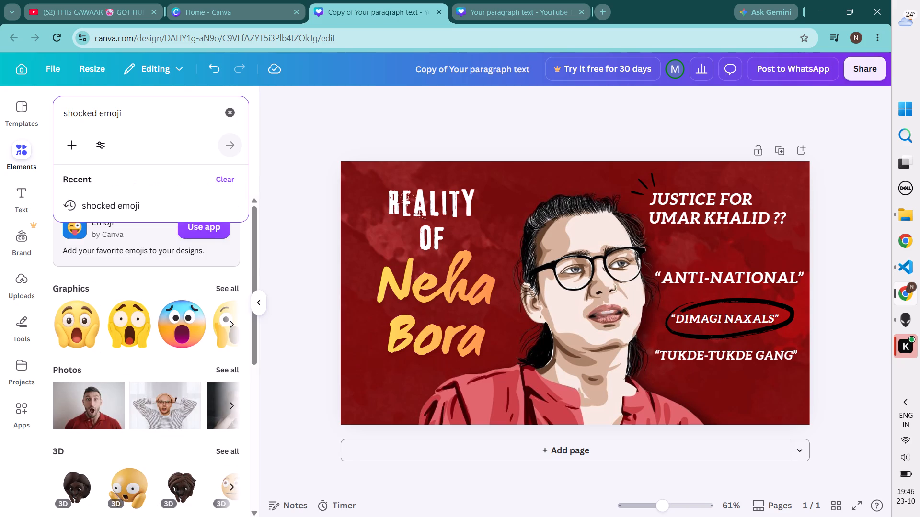
key("BackSpace")
key("BackSpace")
key("BackSpace")
key("BackSpace")
key("BackSpace")
key("BackSpace")
key("BackSpace")
key("BackSpace")
key("BackSpace")
key("BackSpace")
key("BackSpace")
key("BackSpace")
key("BackSpace")
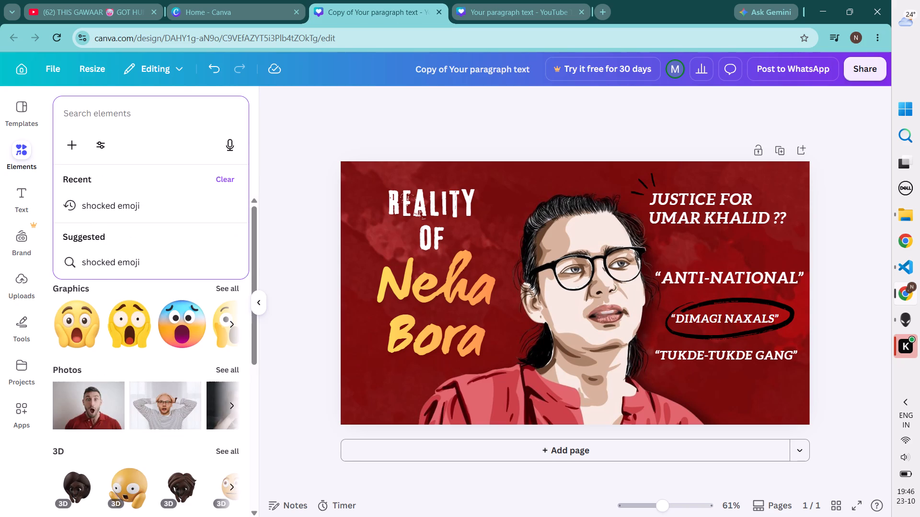
type("clown")
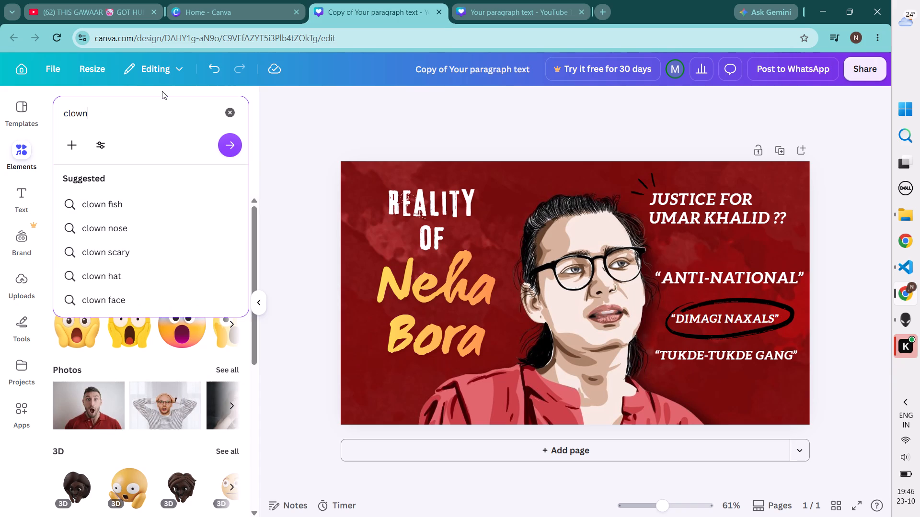
left_click(134, 298)
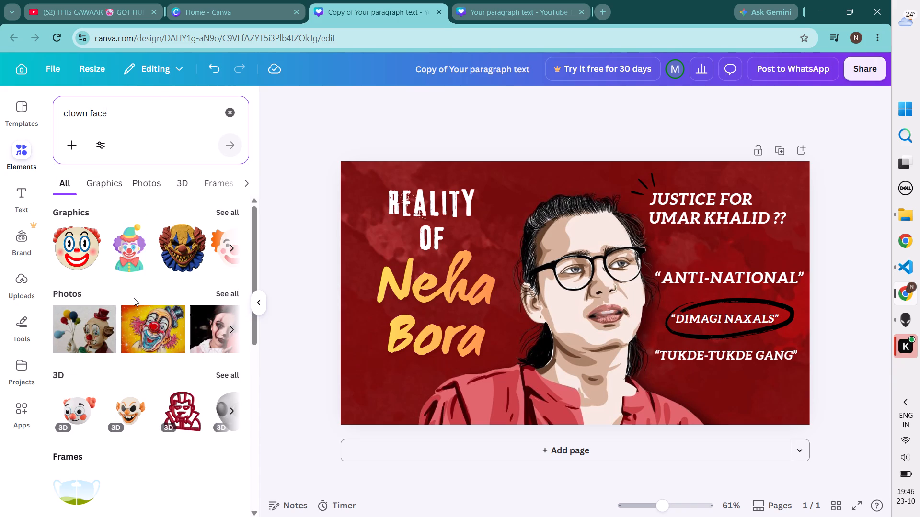
scroll(162, 260, "left", 2)
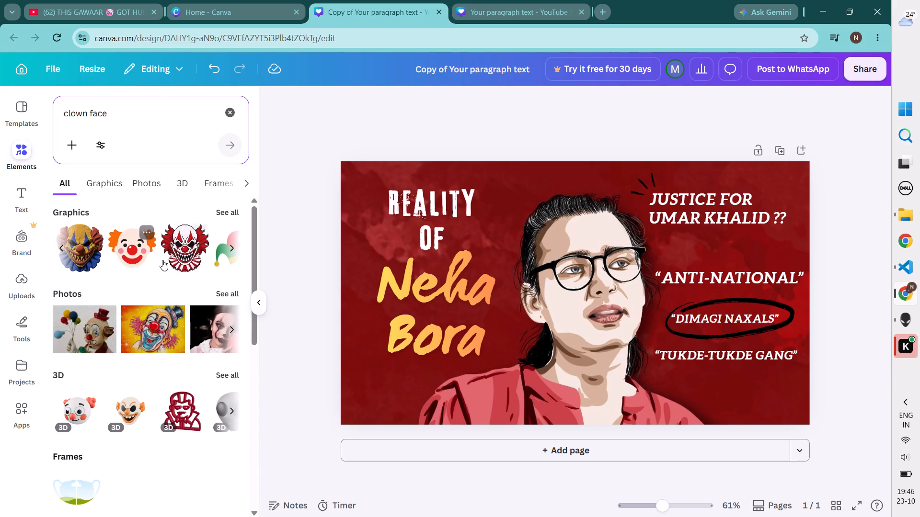
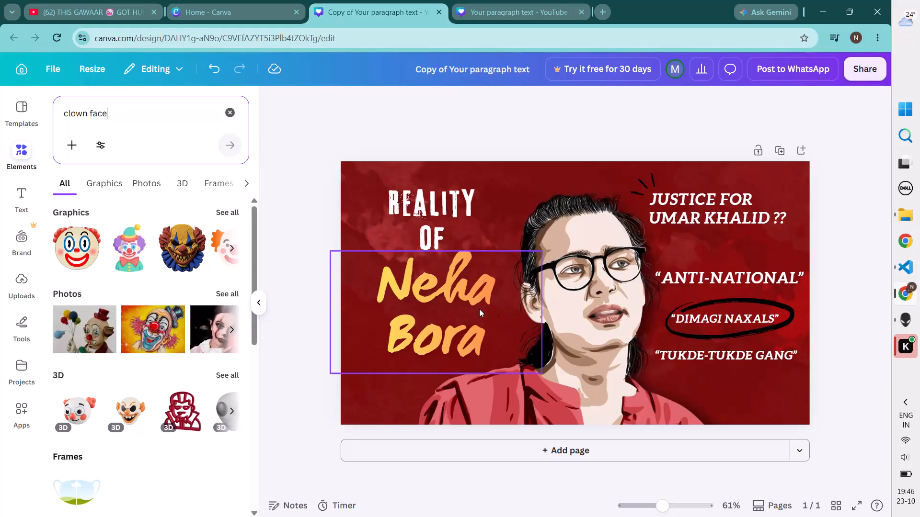
Shrink the two-line orange name text to font size 109 so it clears the portrait.
left_click(479, 309)
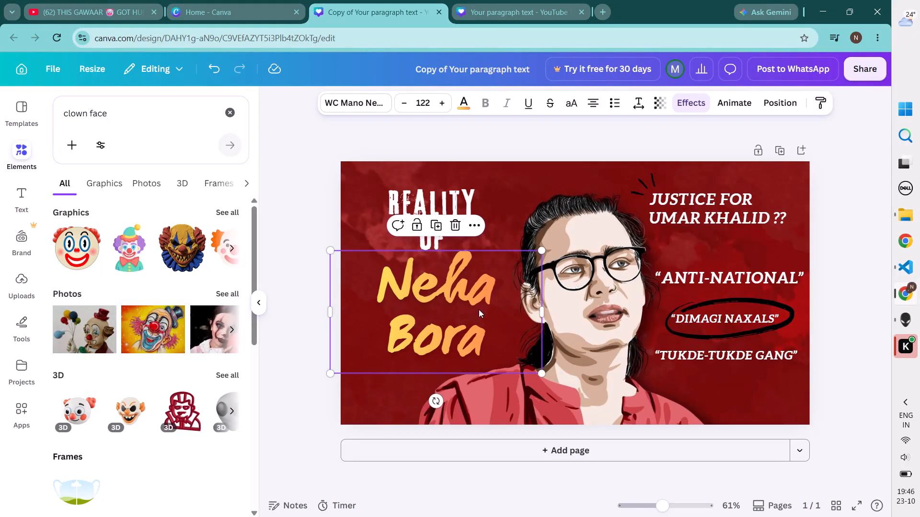
left_click_drag(541, 373, 535, 368)
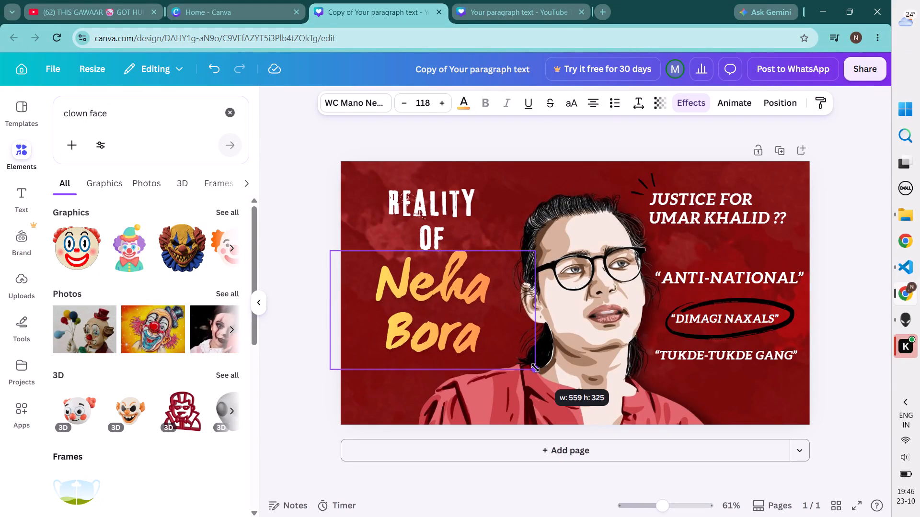
left_click_drag(535, 368, 519, 359)
left_click(433, 295)
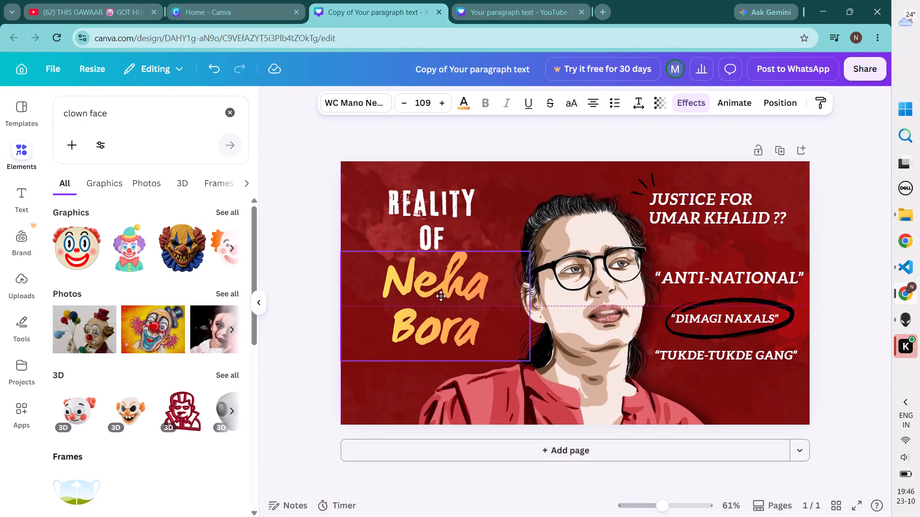
Shift the "REALITY OF" heading slightly left to sit centred above the name text.
left_click(440, 209)
left_click_drag(440, 209, 433, 209)
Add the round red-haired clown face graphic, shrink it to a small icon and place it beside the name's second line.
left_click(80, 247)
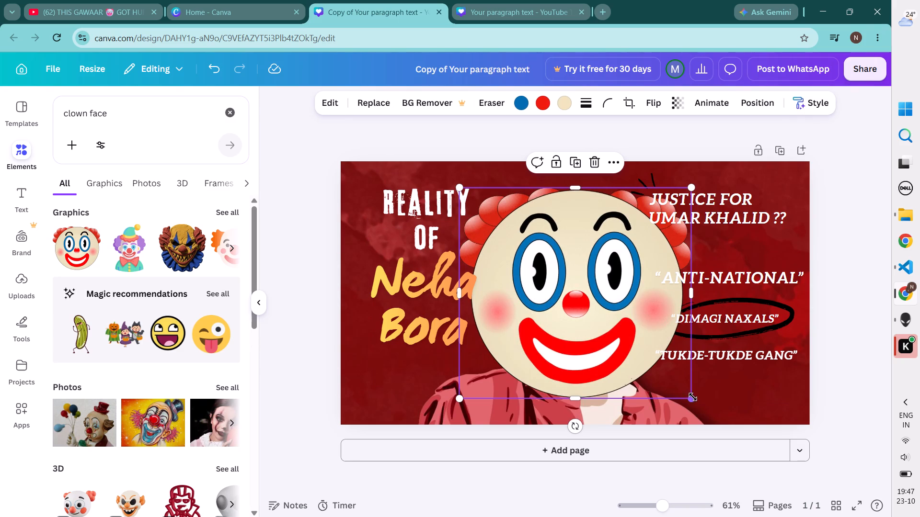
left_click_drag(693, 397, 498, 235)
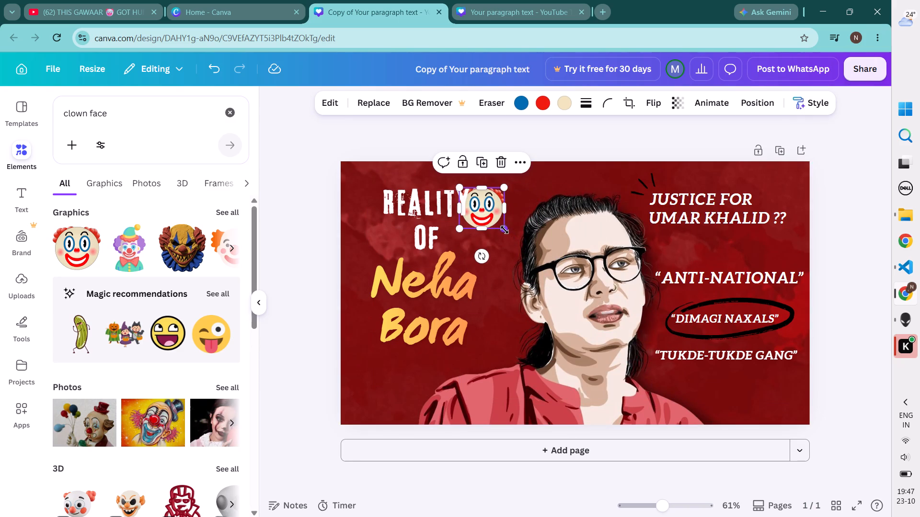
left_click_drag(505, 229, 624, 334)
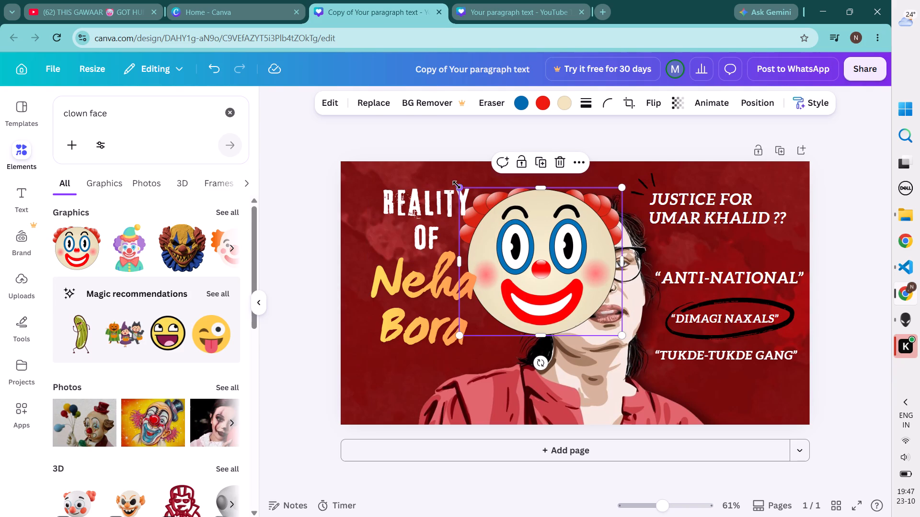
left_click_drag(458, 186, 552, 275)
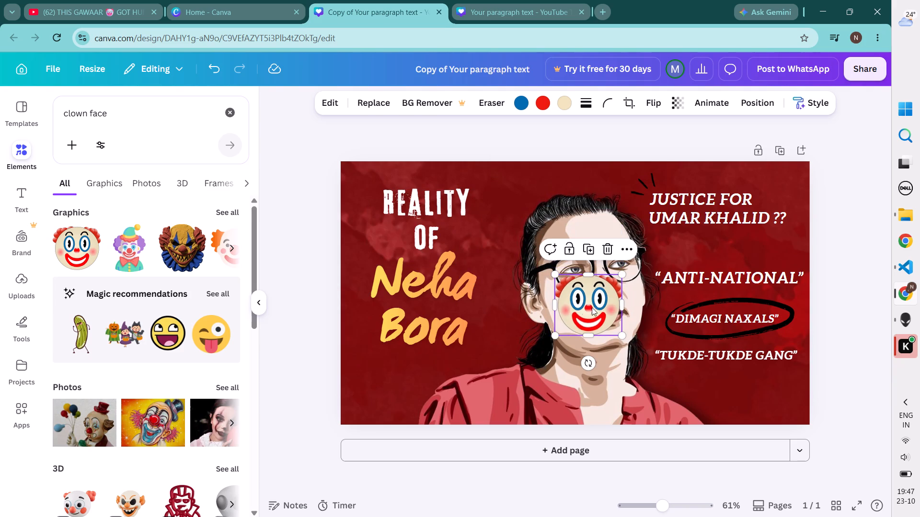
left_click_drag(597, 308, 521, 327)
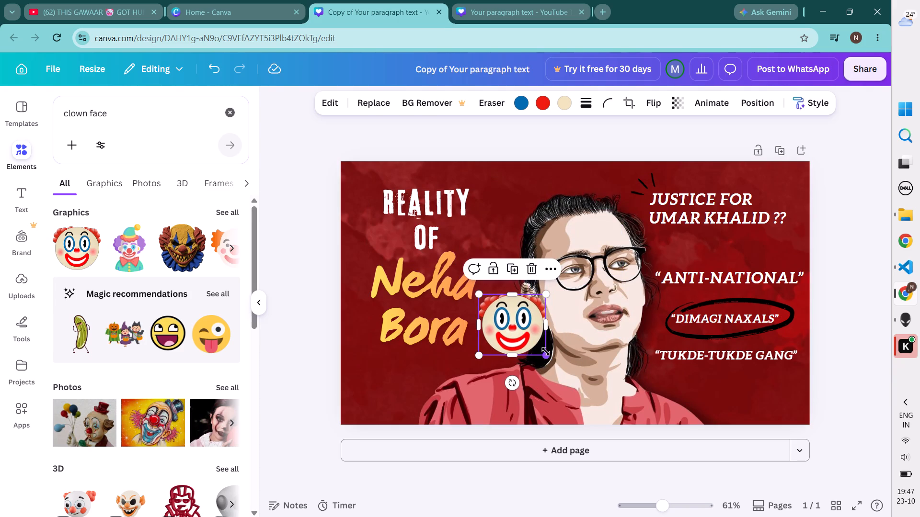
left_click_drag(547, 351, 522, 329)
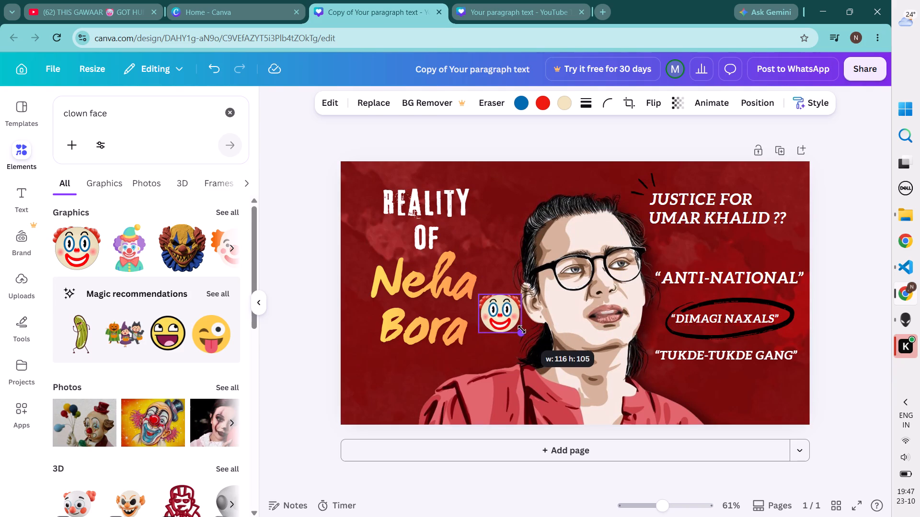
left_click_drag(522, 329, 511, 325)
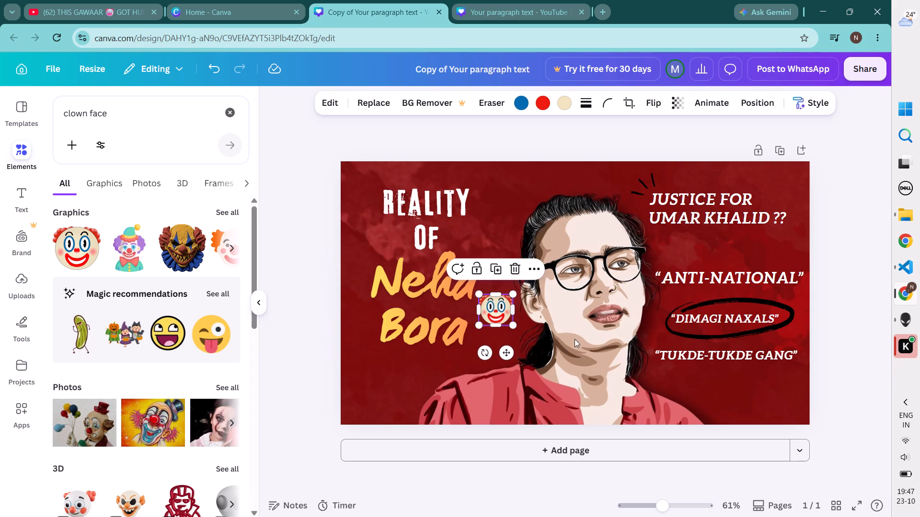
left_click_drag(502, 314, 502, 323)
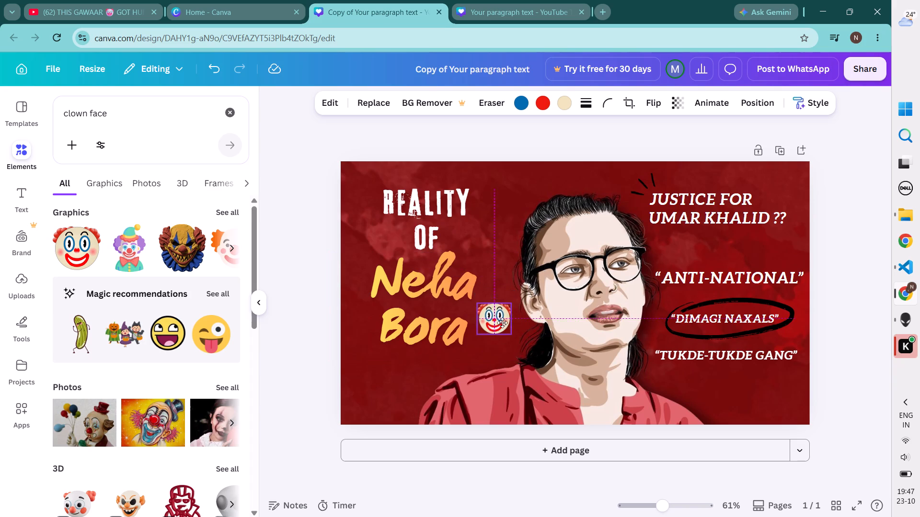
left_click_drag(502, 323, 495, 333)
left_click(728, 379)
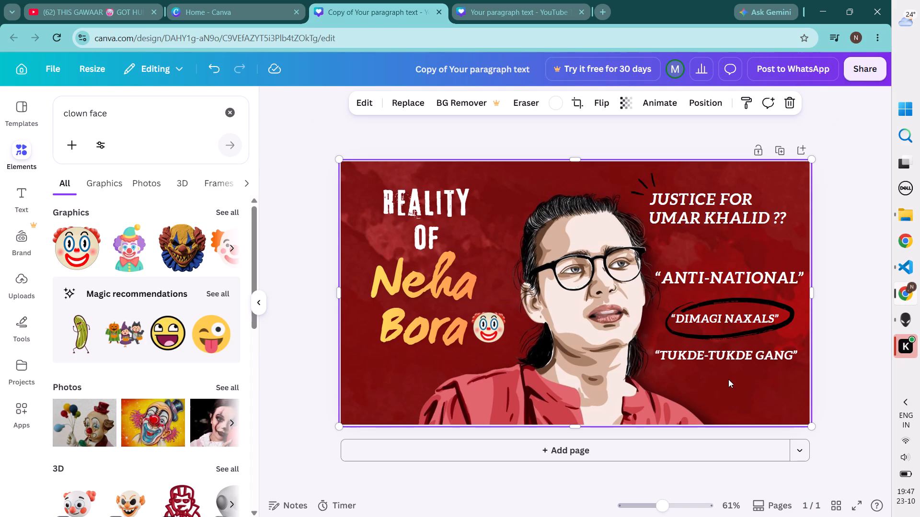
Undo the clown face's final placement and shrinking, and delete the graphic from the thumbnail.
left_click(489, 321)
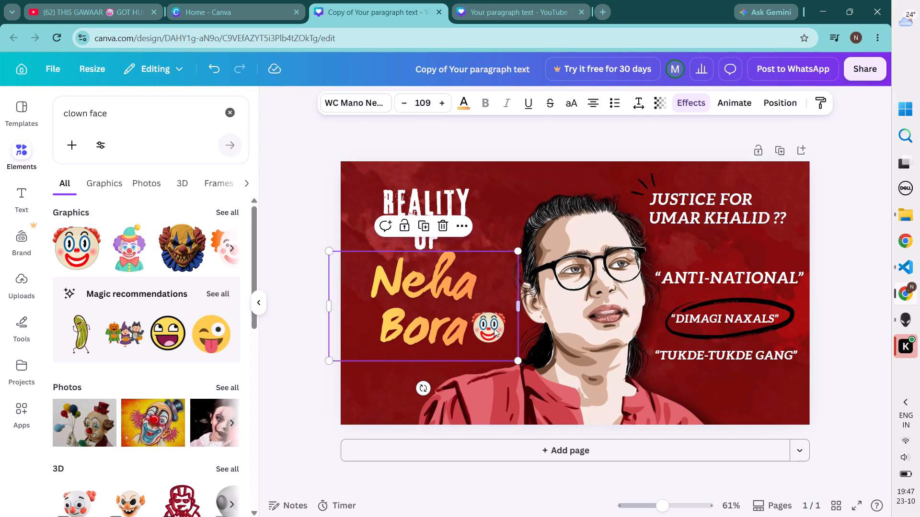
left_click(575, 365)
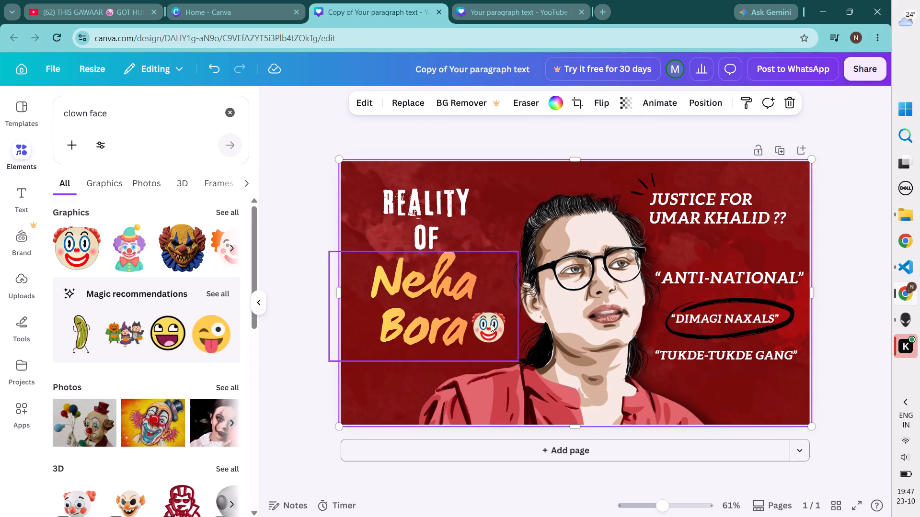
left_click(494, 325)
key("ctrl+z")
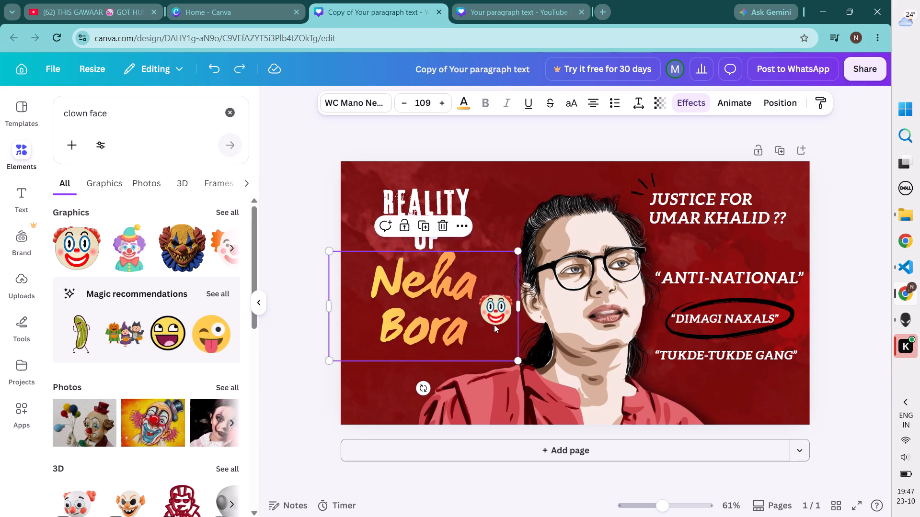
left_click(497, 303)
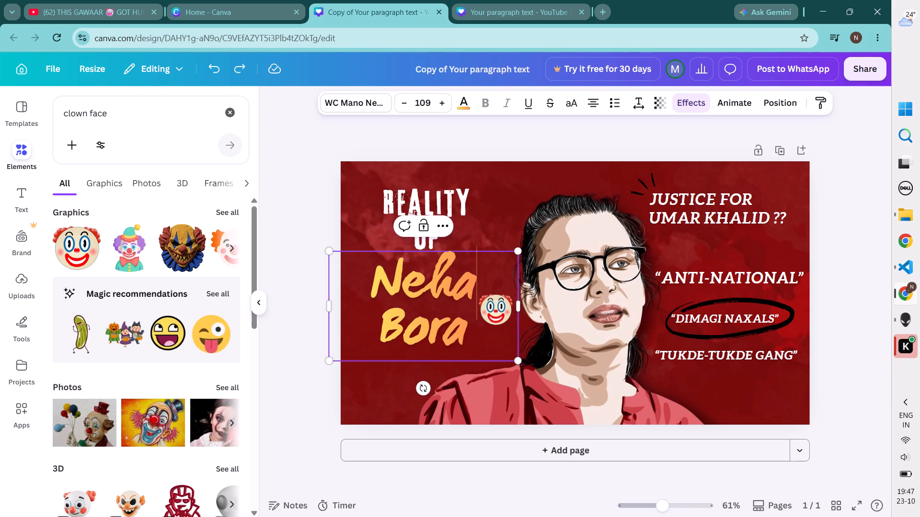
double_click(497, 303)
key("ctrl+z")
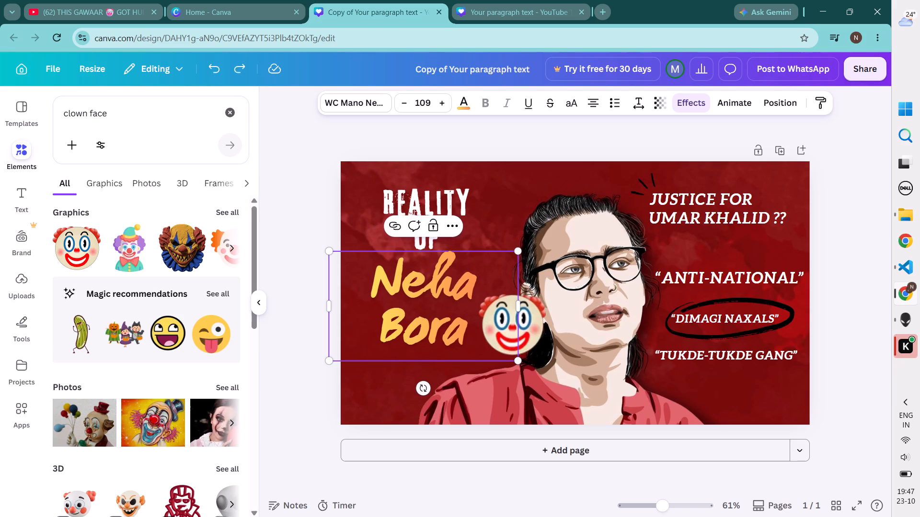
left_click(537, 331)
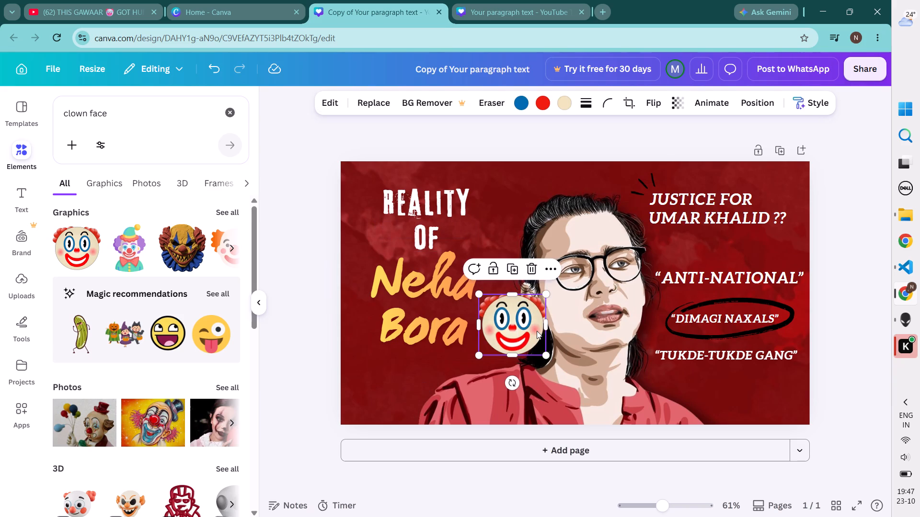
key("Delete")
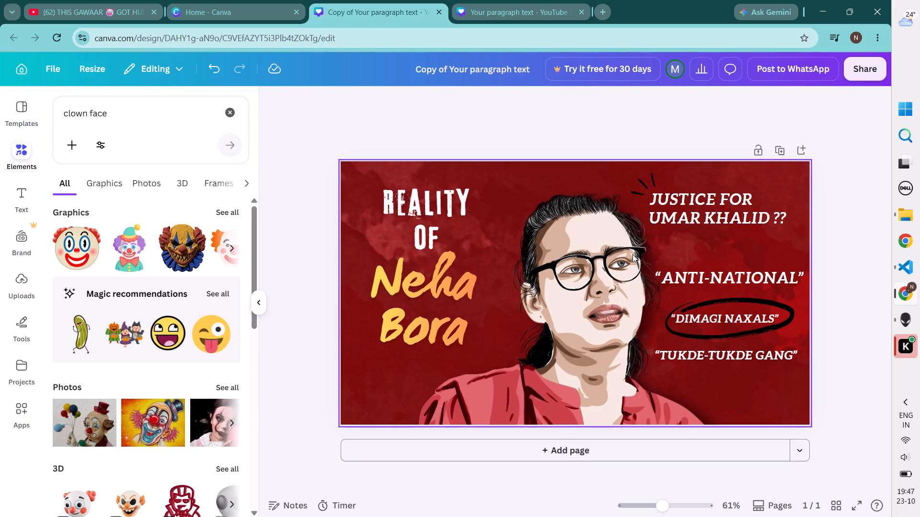
Save the design and download the thumbnail as a high-quality PNG at 1,280 × 720 px.
key("ctrl+s")
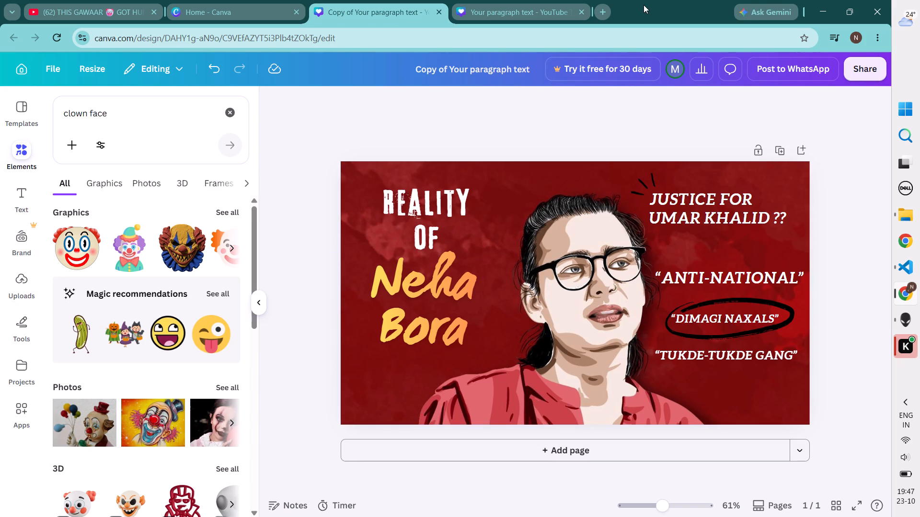
left_click(866, 62)
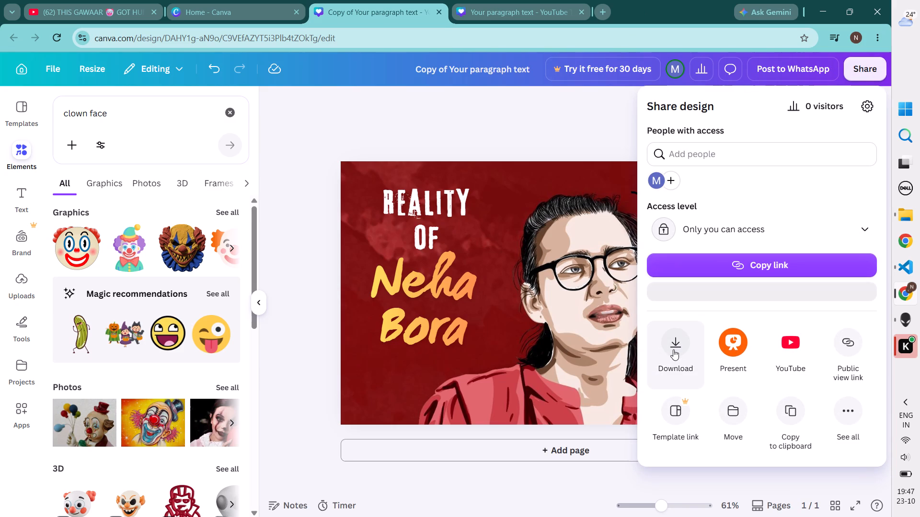
left_click(673, 349)
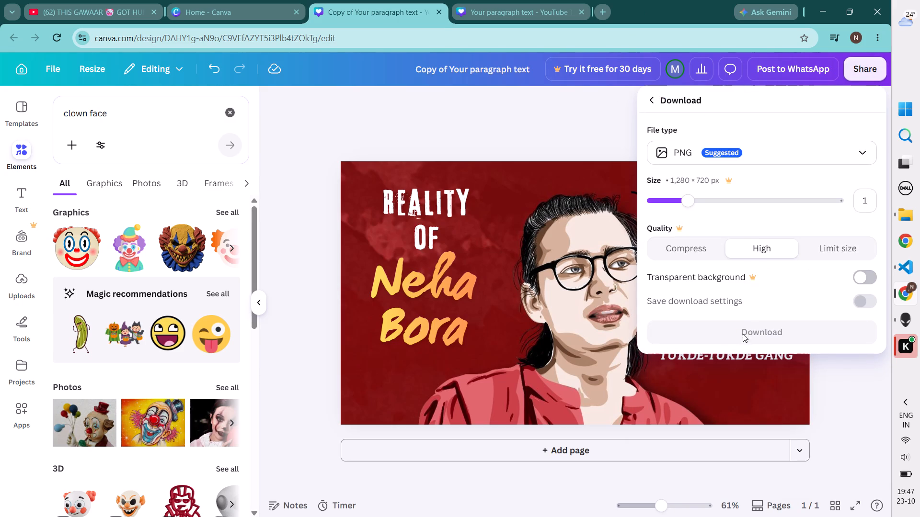
left_click(750, 331)
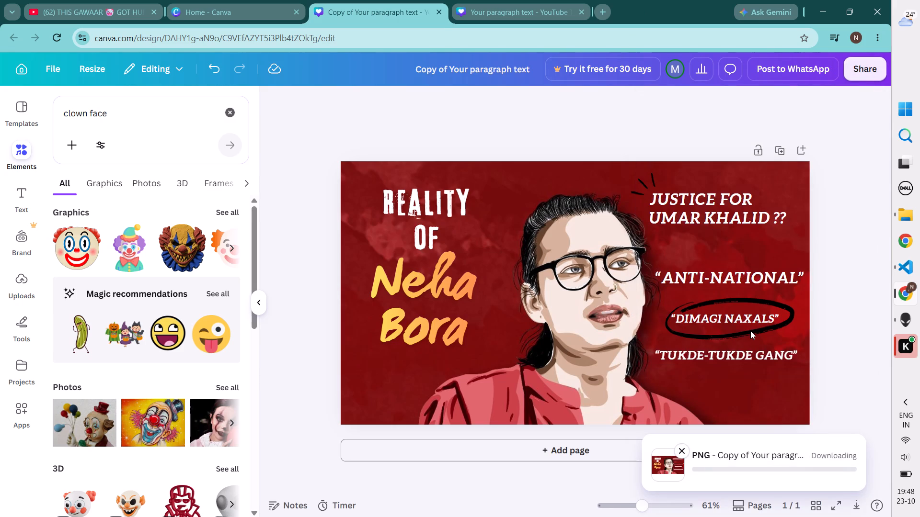